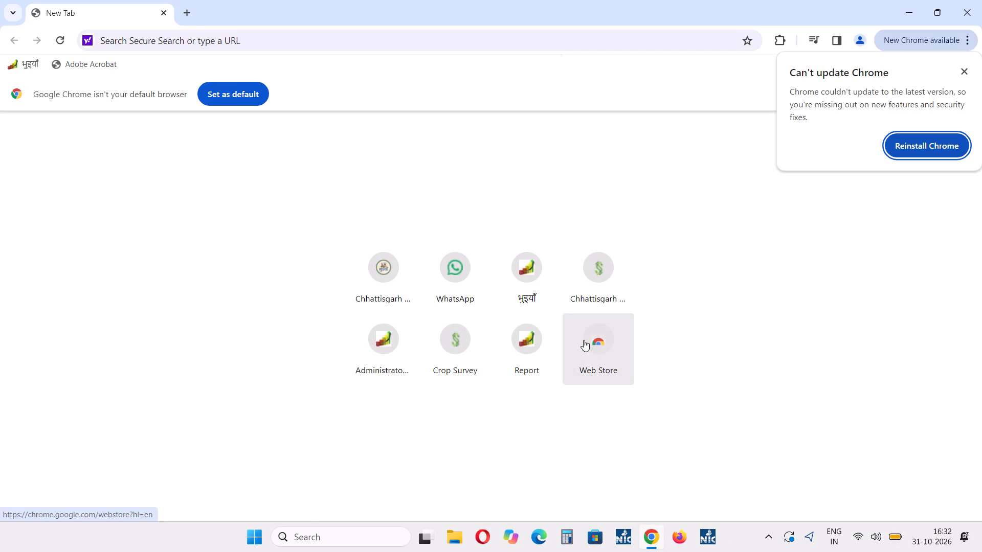
Open the भुइयाँ land-records site from the new tab page's shortcuts.
{"action": "left_click", "coordinate": [545, 288]}
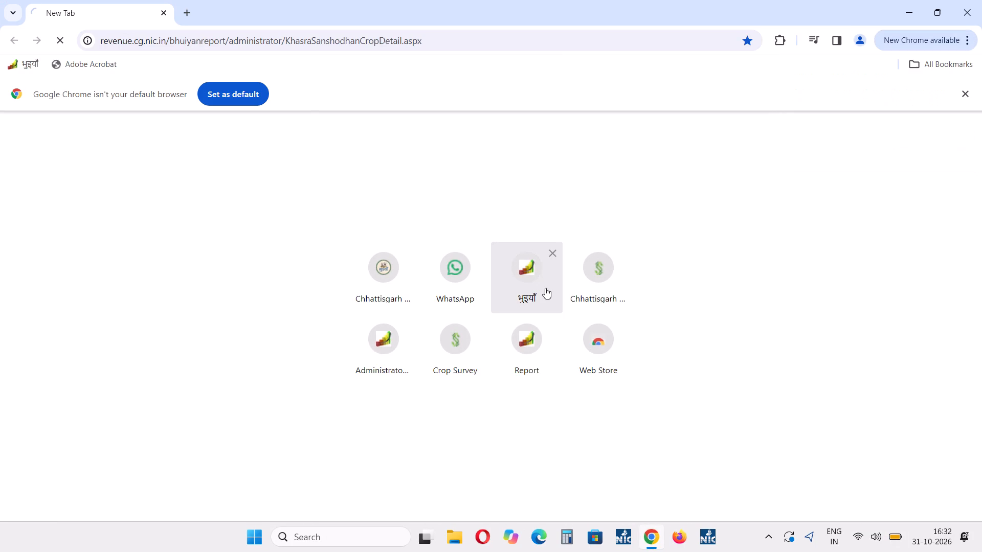
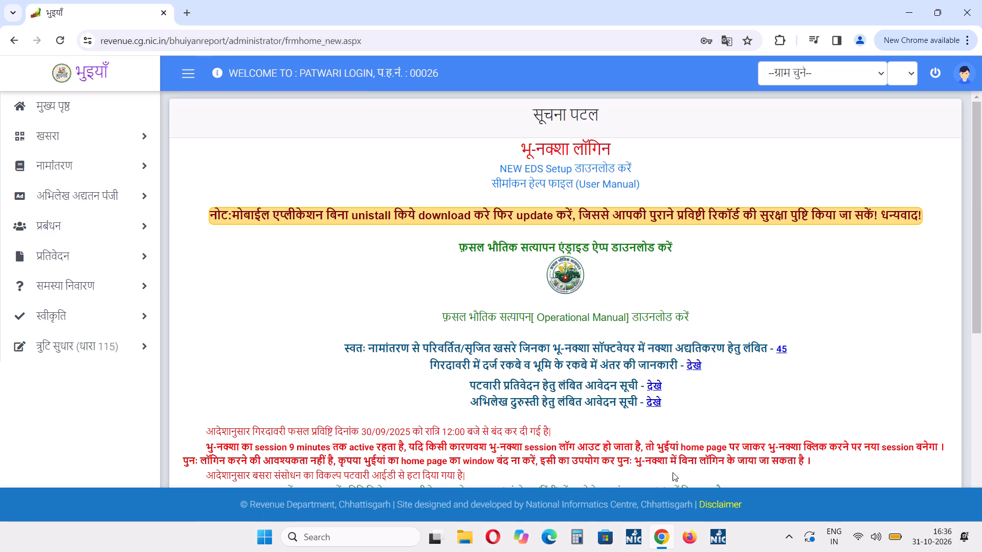
Launch Firefox with a new browser window alongside the open भुइयाँ land-records session in Chrome.
{"action": "left_click", "coordinate": [683, 541]}
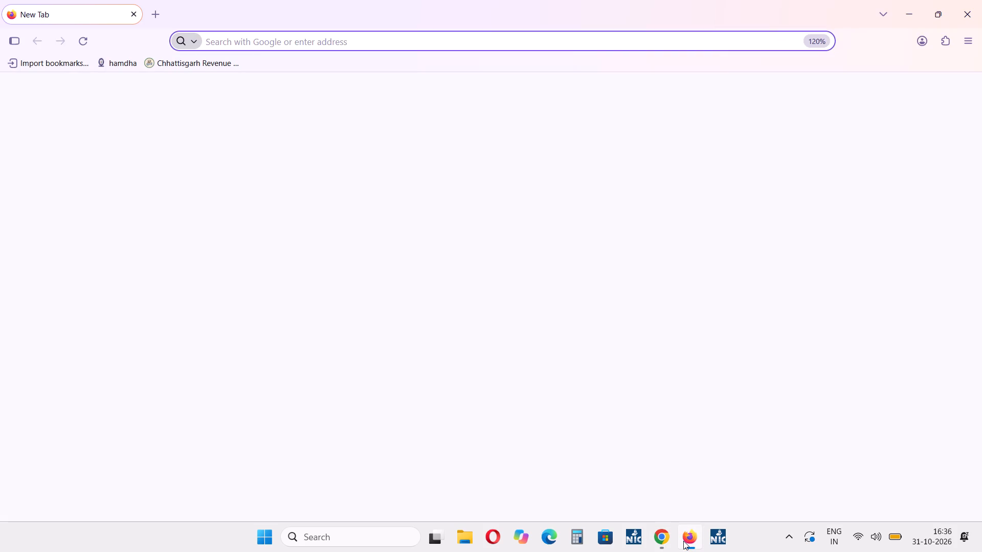
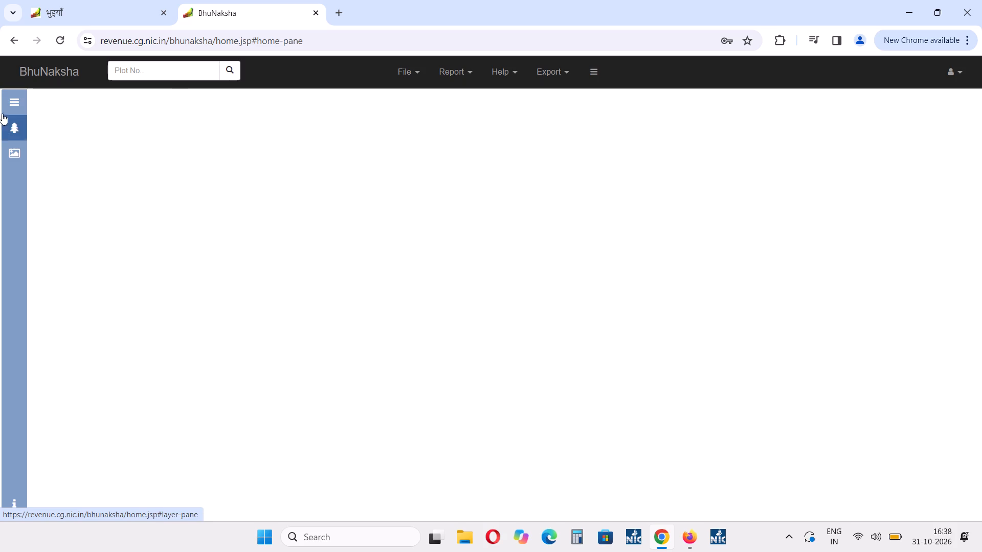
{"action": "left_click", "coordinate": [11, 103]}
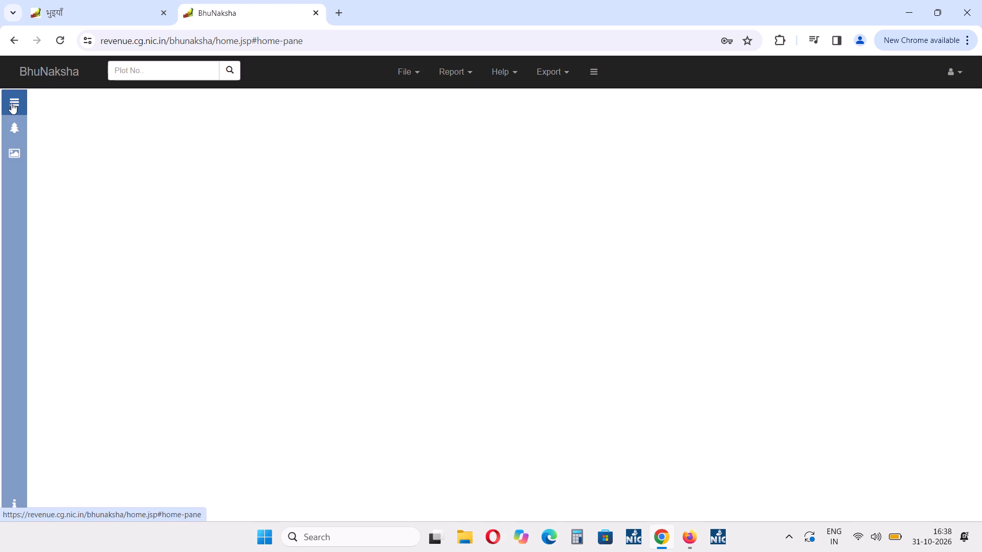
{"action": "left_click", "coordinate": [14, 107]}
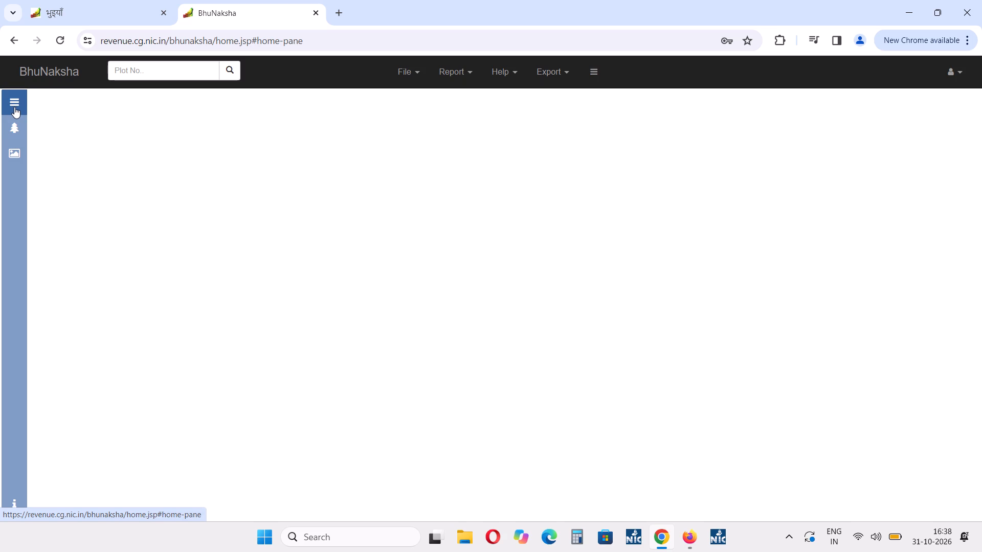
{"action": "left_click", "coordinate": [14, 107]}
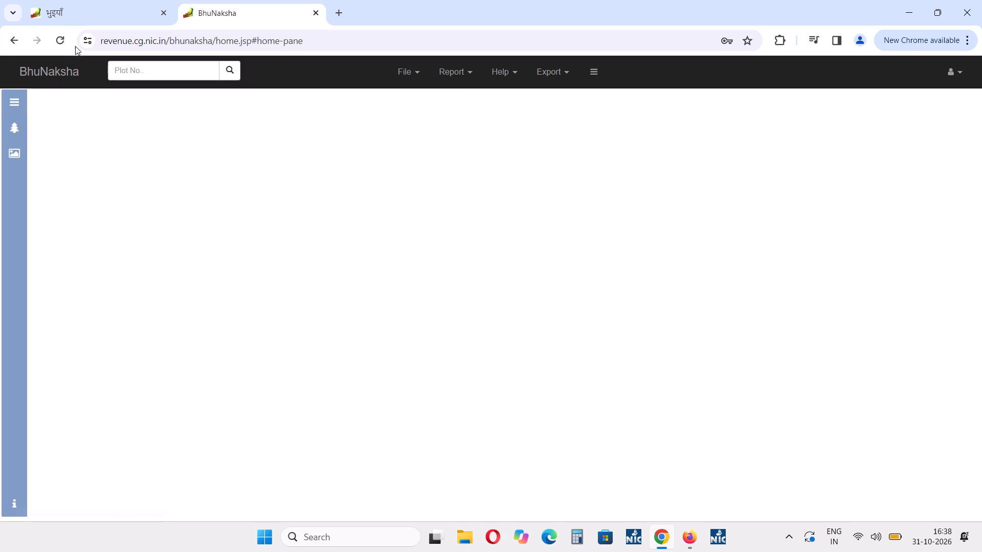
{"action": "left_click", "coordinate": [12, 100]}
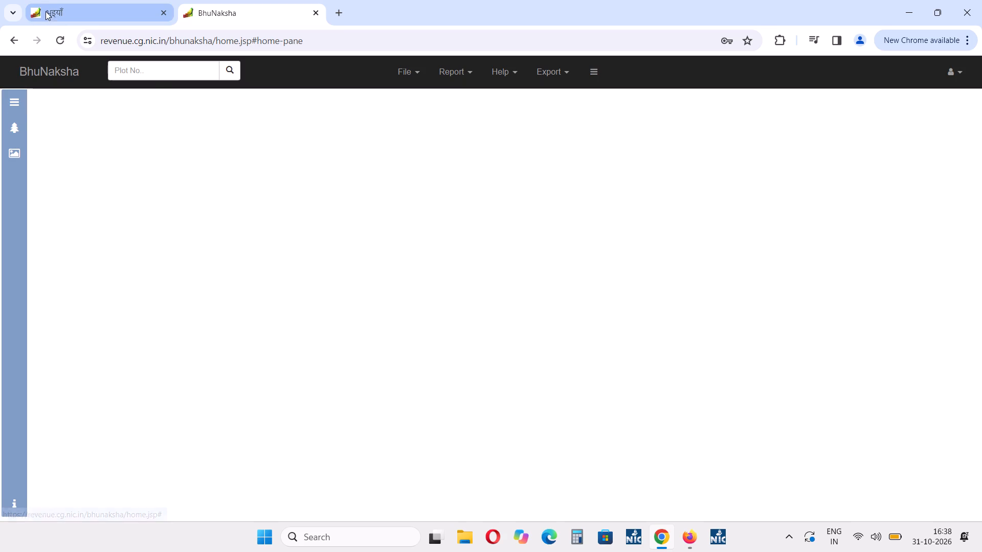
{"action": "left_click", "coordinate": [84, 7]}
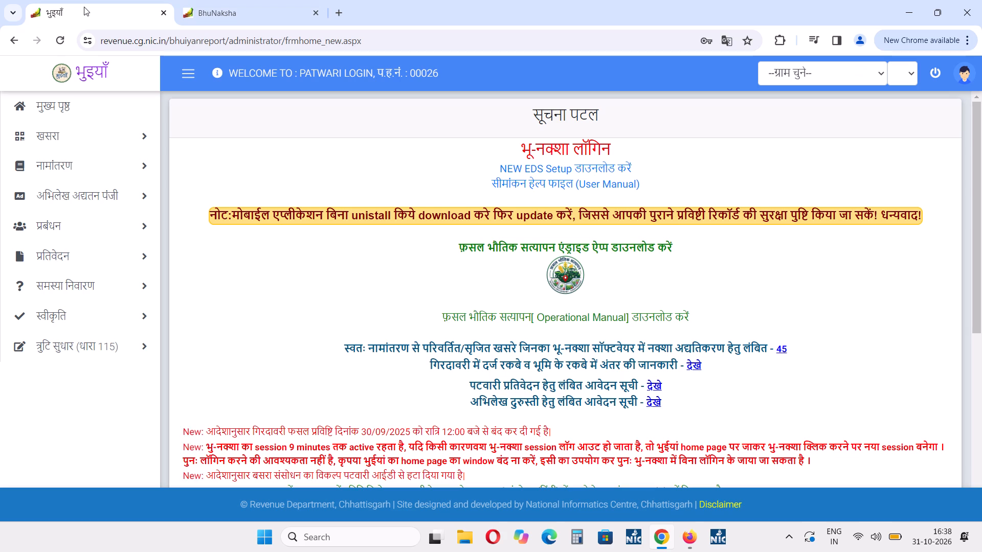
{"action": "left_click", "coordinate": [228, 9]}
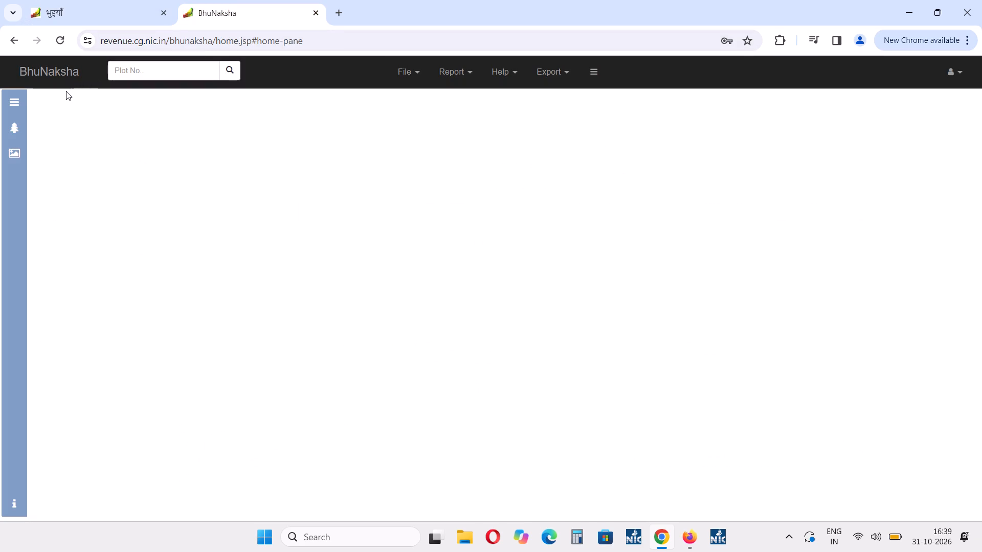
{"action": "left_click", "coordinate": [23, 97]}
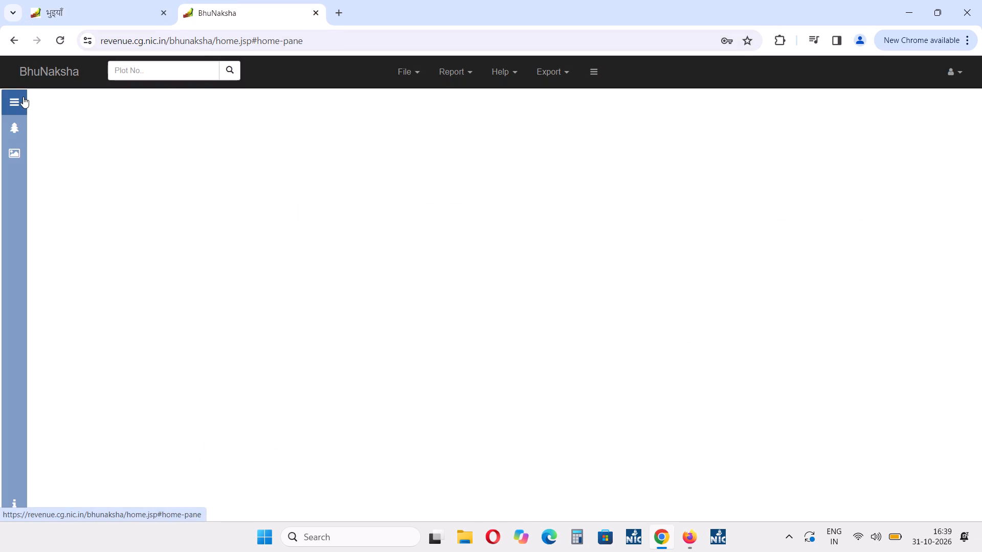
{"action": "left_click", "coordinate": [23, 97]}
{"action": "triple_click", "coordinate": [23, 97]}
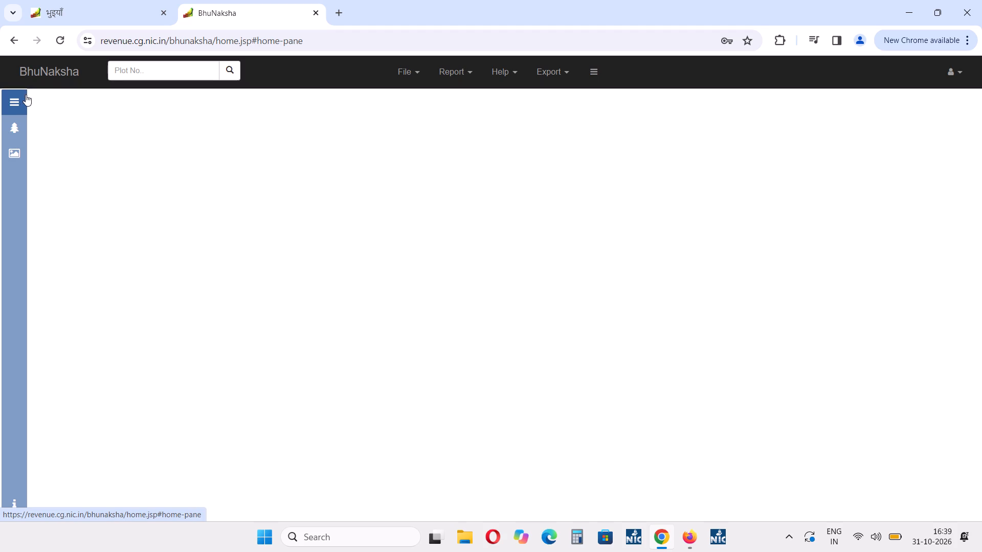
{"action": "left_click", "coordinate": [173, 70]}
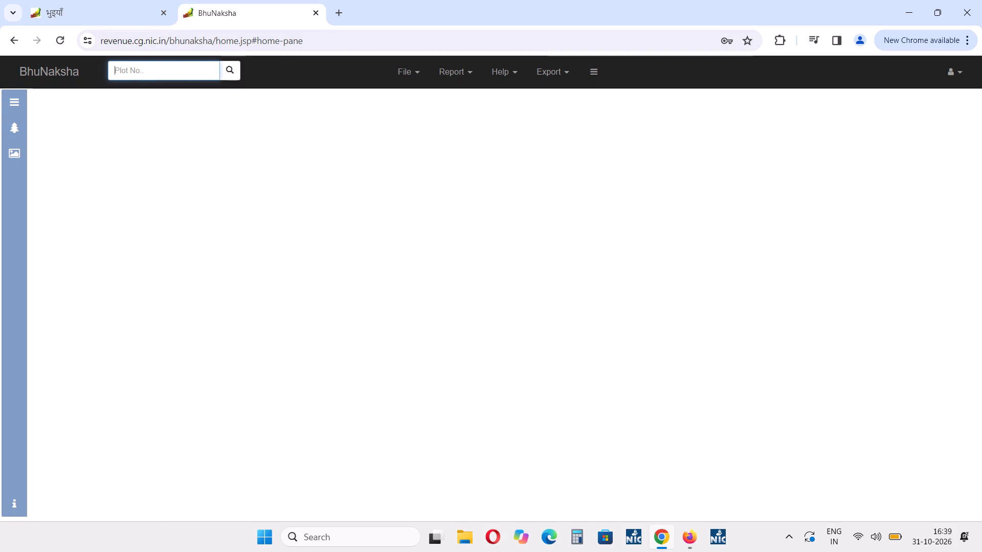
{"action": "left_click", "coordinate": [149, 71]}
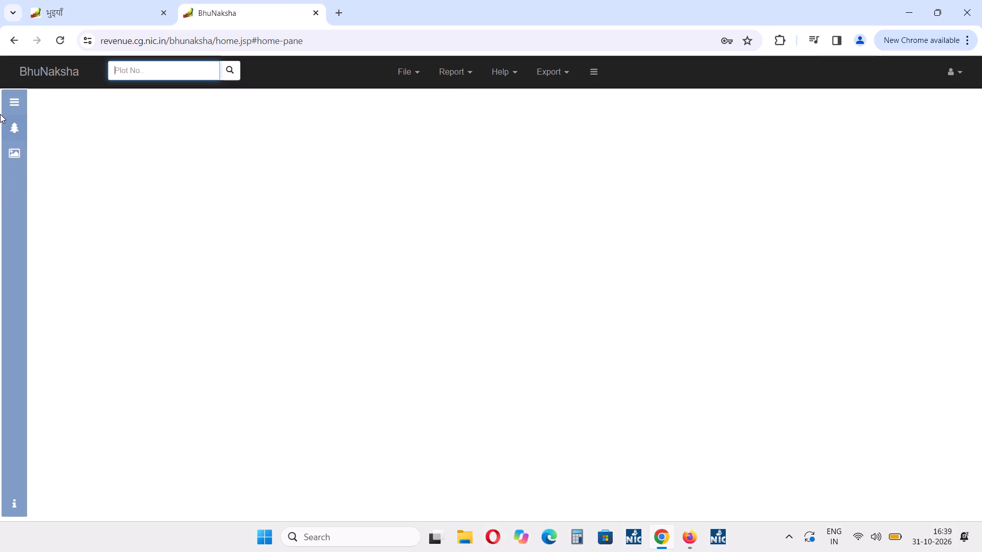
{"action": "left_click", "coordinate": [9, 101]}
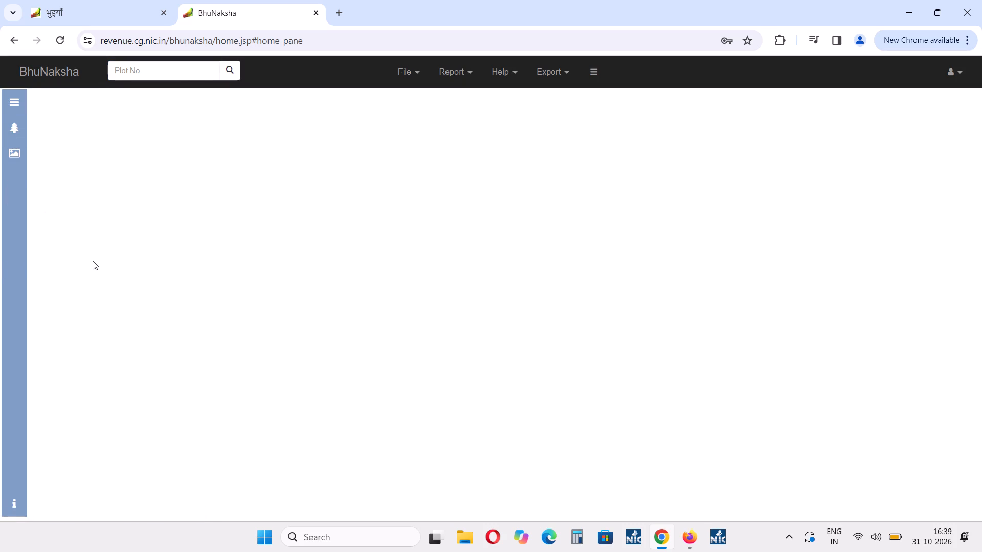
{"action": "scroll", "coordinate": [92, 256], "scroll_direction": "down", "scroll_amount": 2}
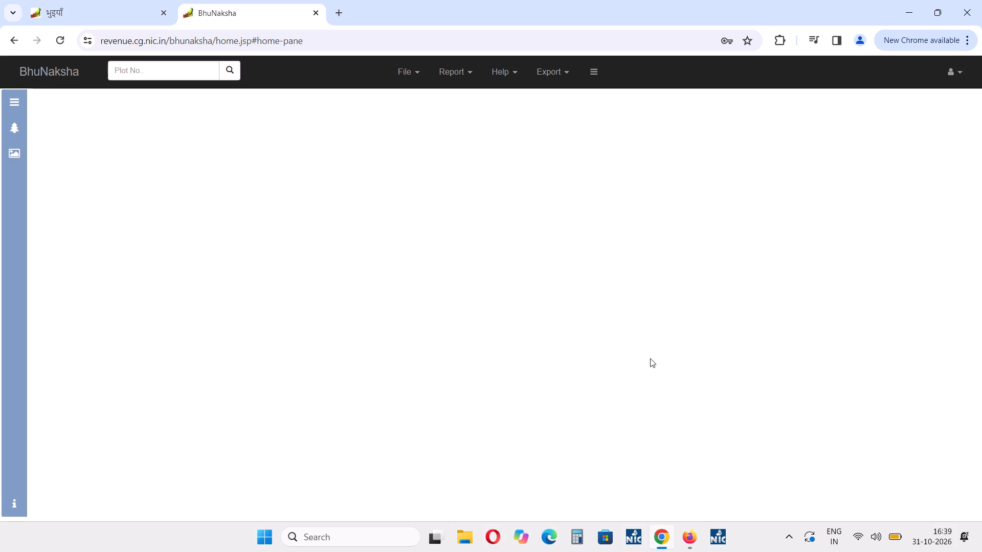
Switch the computer's Wi-Fi connection to the Lava @2 network and return to the BhuNaksha page.
{"action": "left_click", "coordinate": [859, 538]}
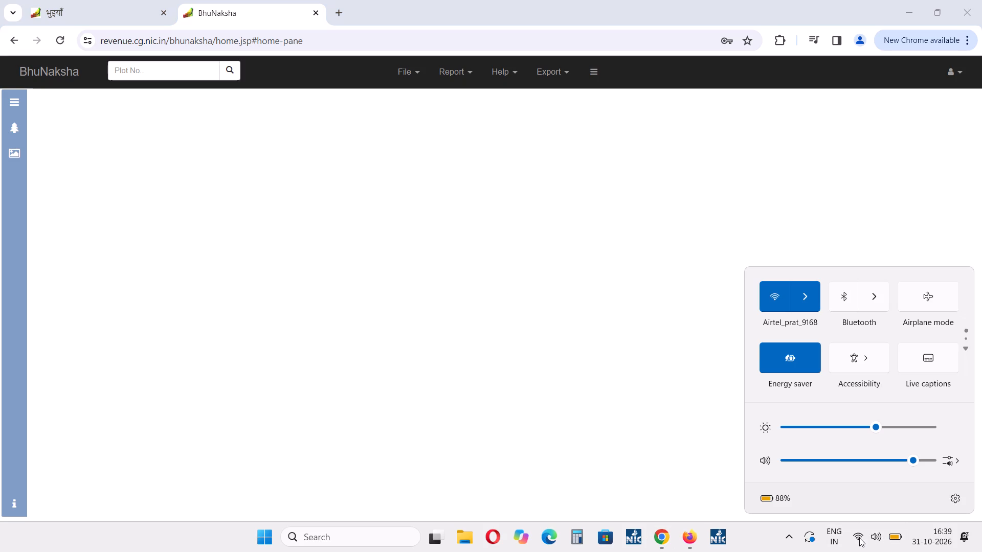
{"action": "left_click", "coordinate": [810, 296]}
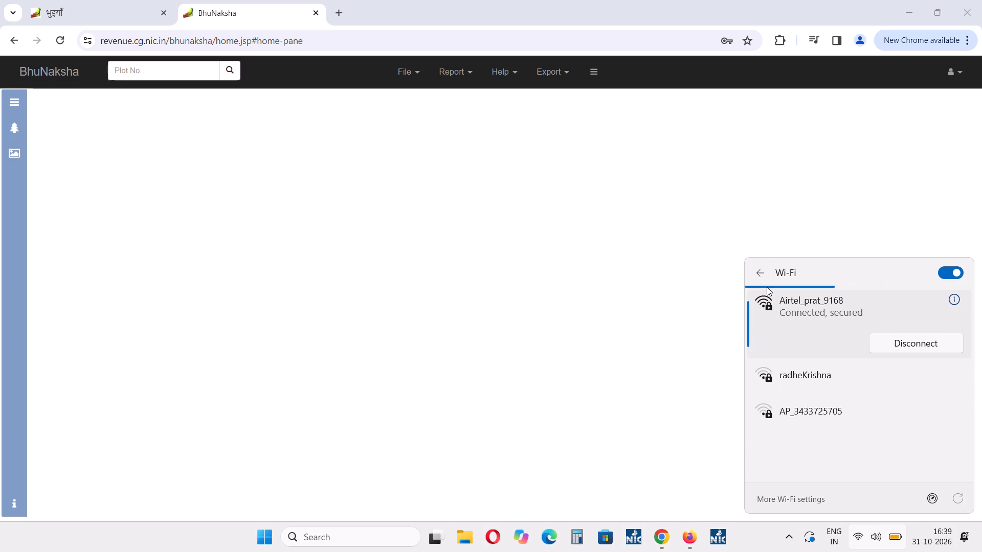
{"action": "left_click", "coordinate": [635, 248]}
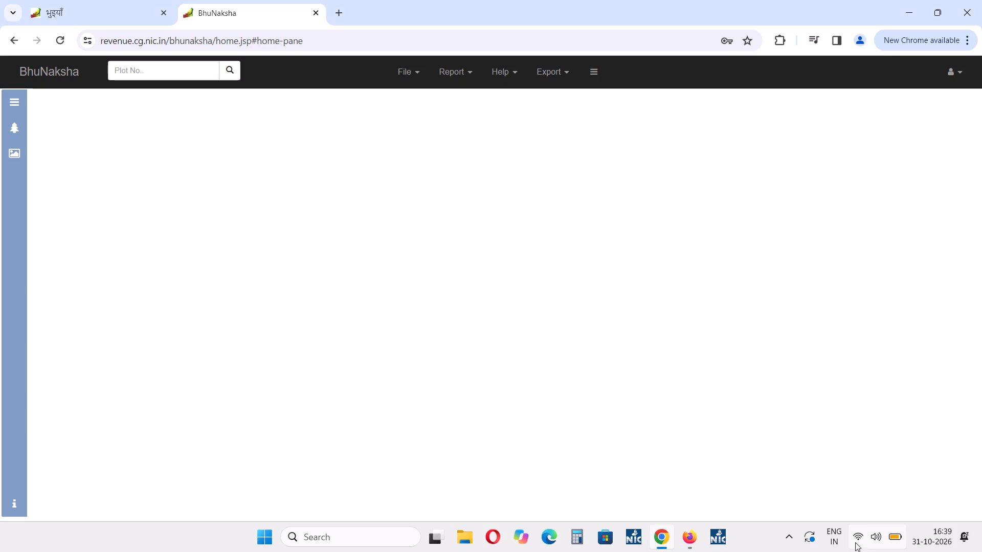
{"action": "left_click", "coordinate": [868, 530]}
{"action": "left_click", "coordinate": [863, 534]}
{"action": "left_click", "coordinate": [811, 296]}
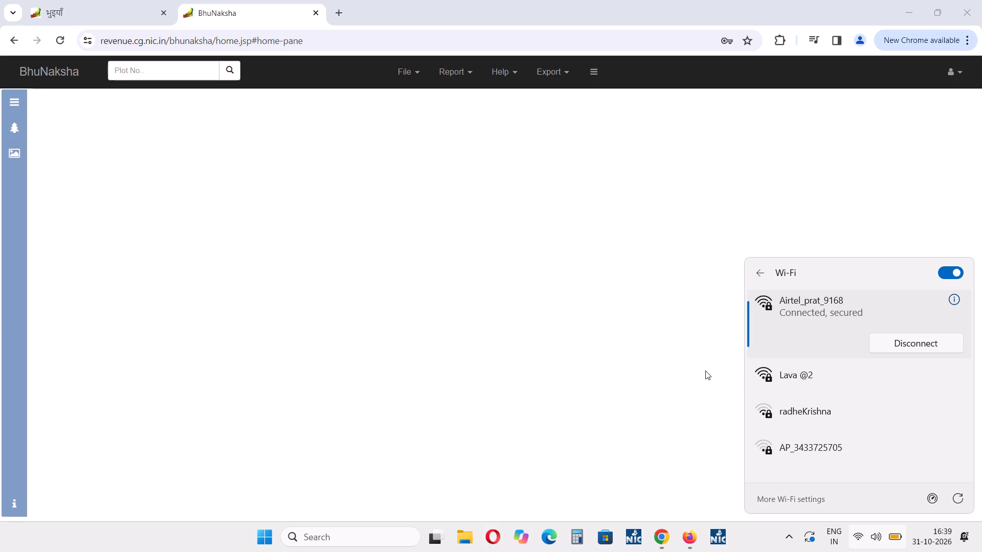
{"action": "left_click", "coordinate": [766, 382]}
{"action": "left_click", "coordinate": [923, 399]}
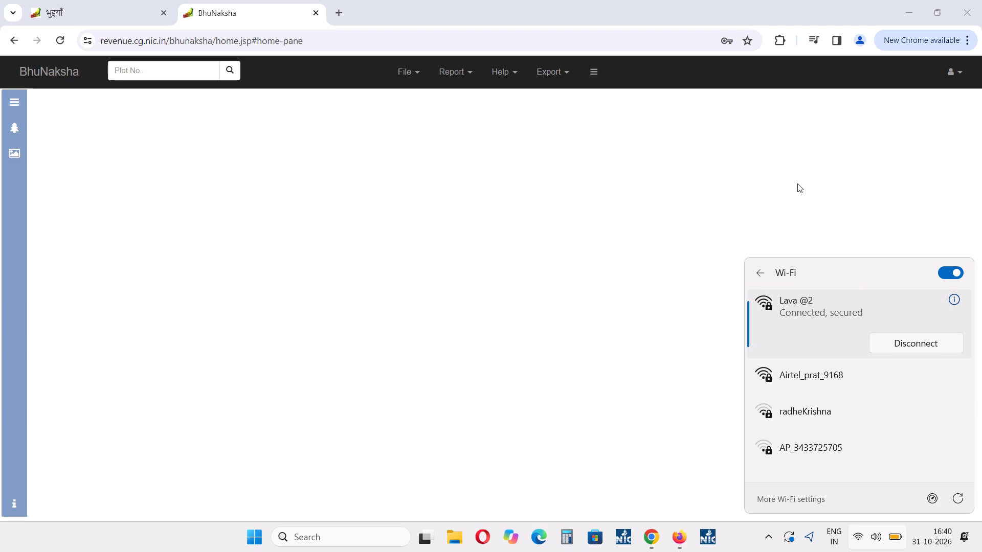
{"action": "left_click", "coordinate": [623, 172]}
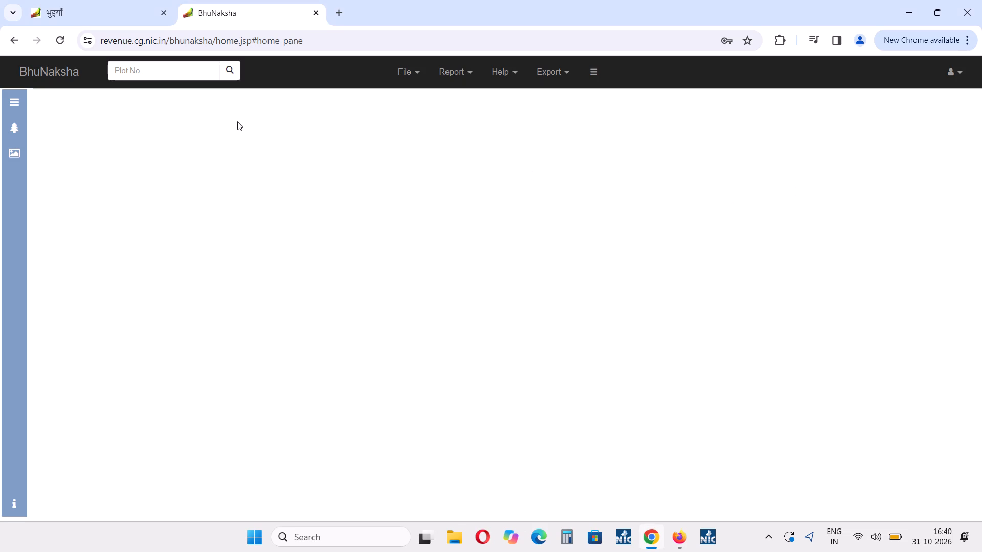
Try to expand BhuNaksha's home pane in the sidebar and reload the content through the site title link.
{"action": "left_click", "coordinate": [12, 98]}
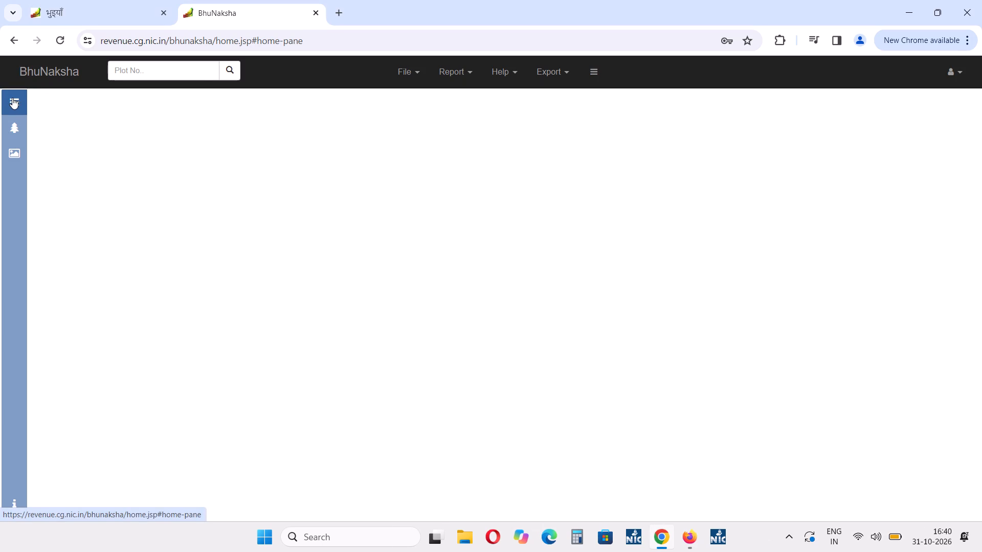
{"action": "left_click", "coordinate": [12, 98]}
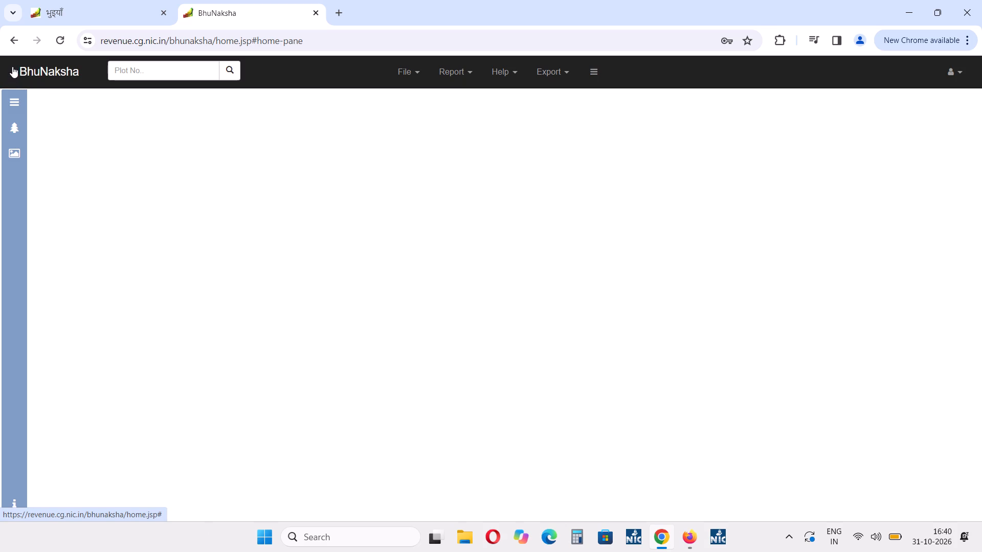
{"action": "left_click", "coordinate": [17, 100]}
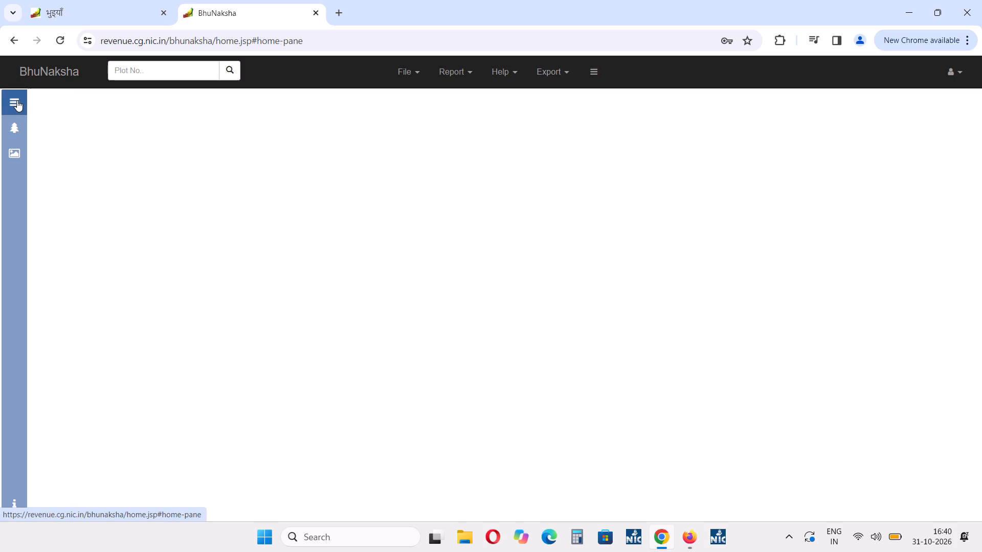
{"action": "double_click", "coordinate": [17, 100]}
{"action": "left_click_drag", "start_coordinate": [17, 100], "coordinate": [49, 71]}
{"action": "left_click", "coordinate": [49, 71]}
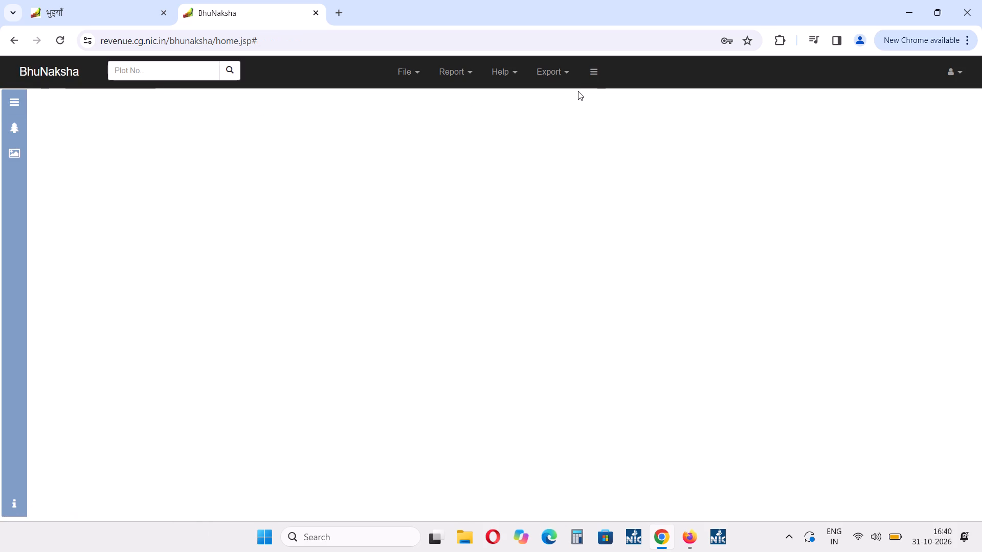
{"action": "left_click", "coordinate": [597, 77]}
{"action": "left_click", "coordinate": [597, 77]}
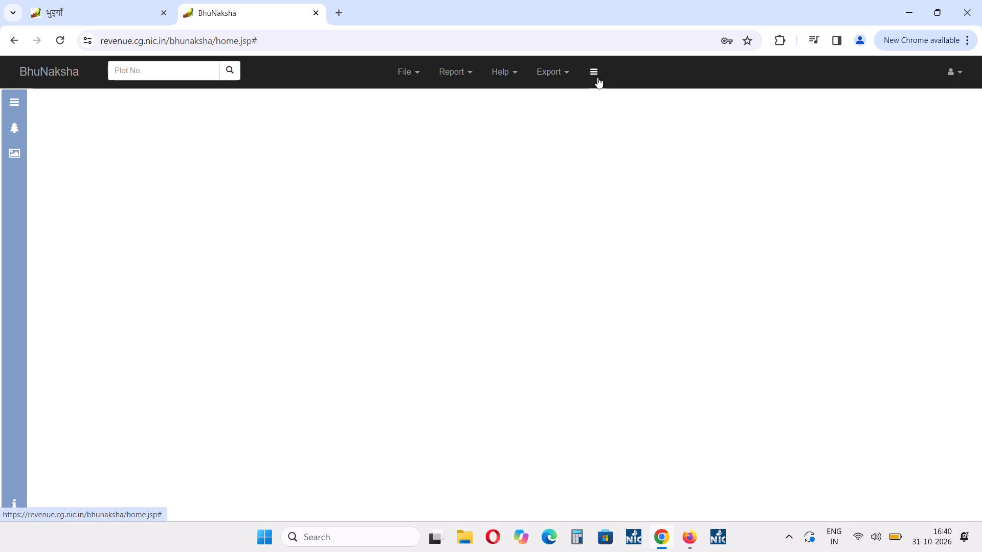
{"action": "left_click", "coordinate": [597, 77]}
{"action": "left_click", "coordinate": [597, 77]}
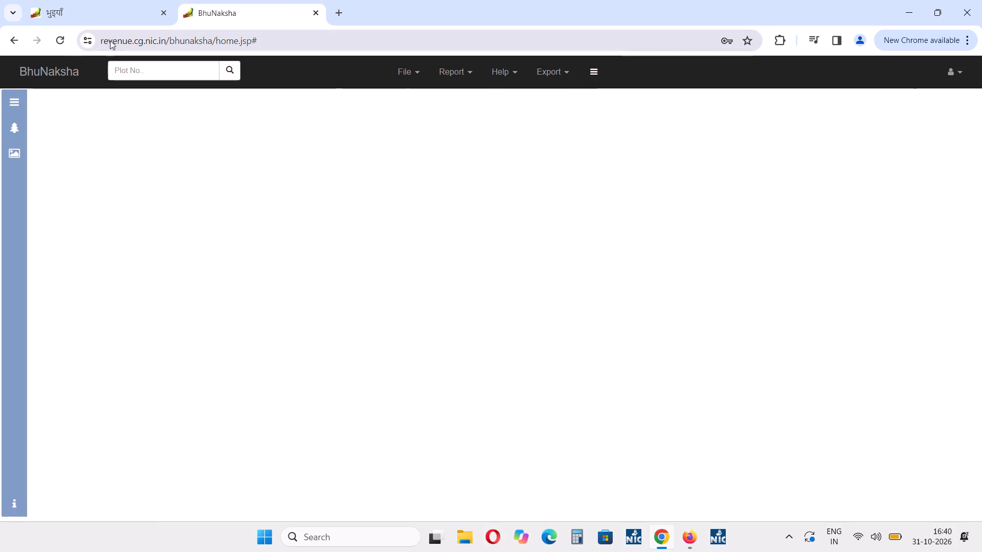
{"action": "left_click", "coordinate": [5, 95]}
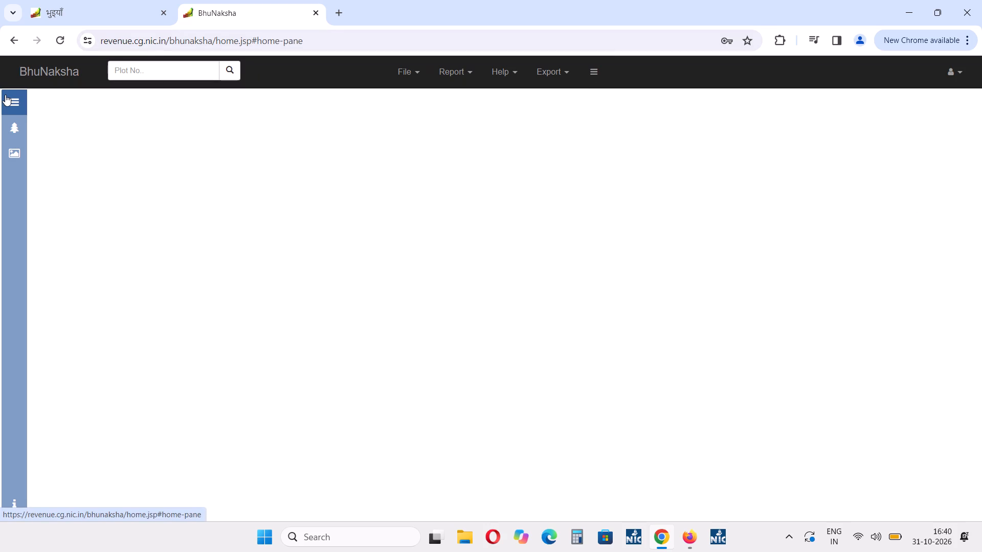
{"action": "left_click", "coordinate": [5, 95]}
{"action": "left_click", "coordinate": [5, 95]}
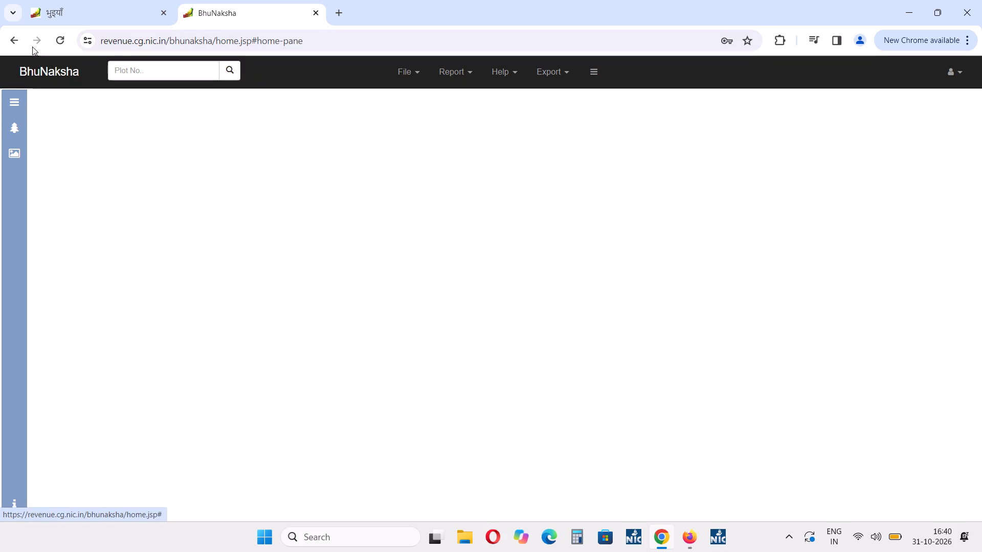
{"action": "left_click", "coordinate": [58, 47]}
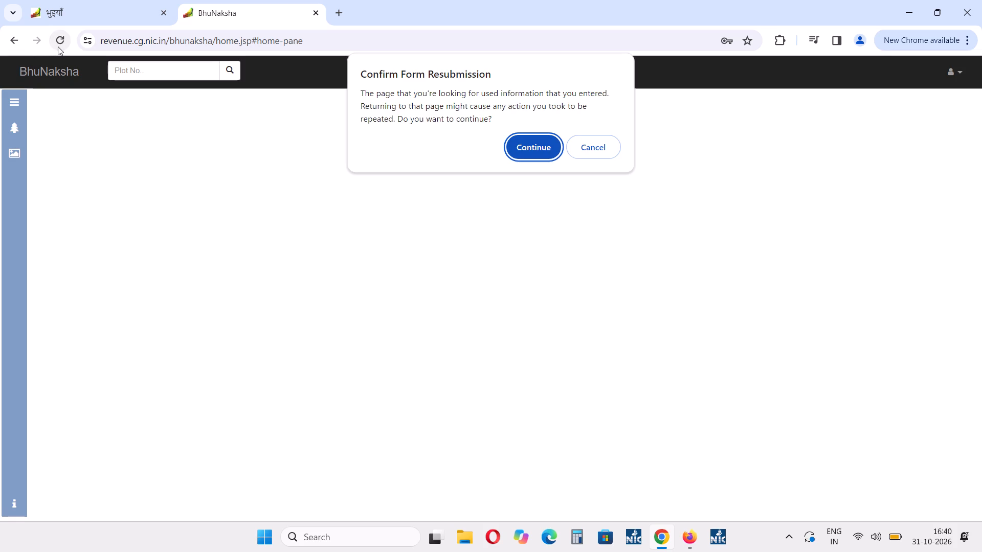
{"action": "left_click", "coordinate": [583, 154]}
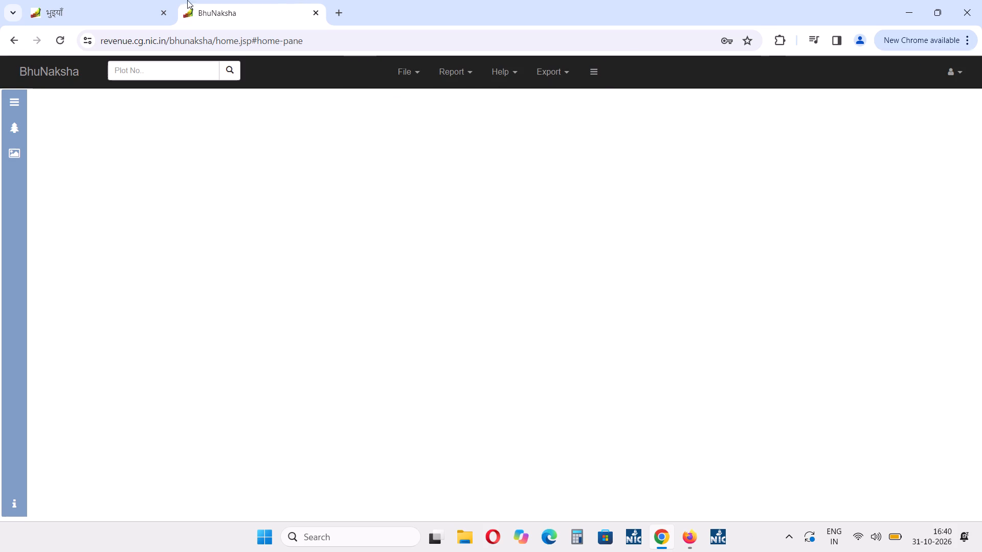
Open a new BhuNaksha session through भू-नक्शा लॉगिन on the भुइयाँ home page and close the old blank BhuNaksha page.
{"action": "left_click", "coordinate": [93, 0]}
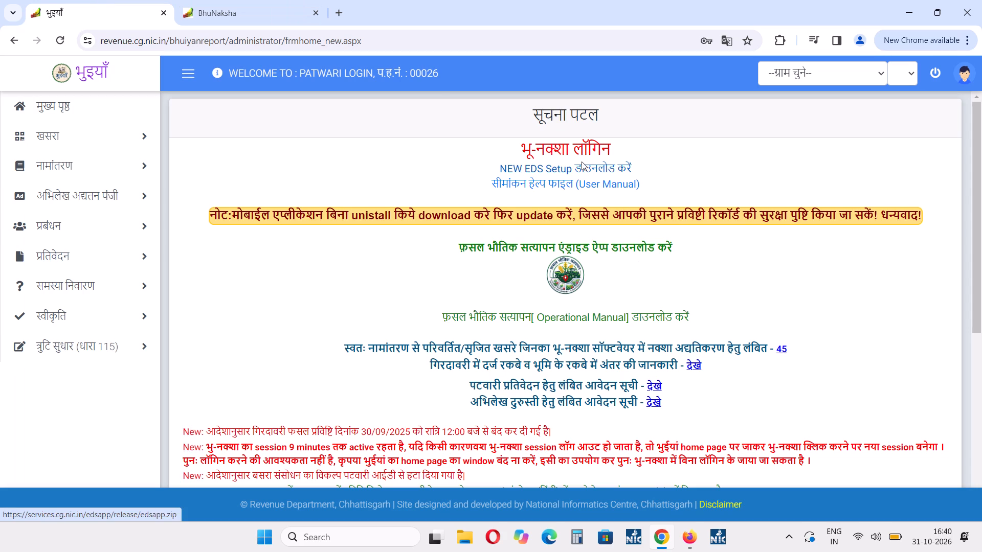
{"action": "left_click", "coordinate": [577, 146]}
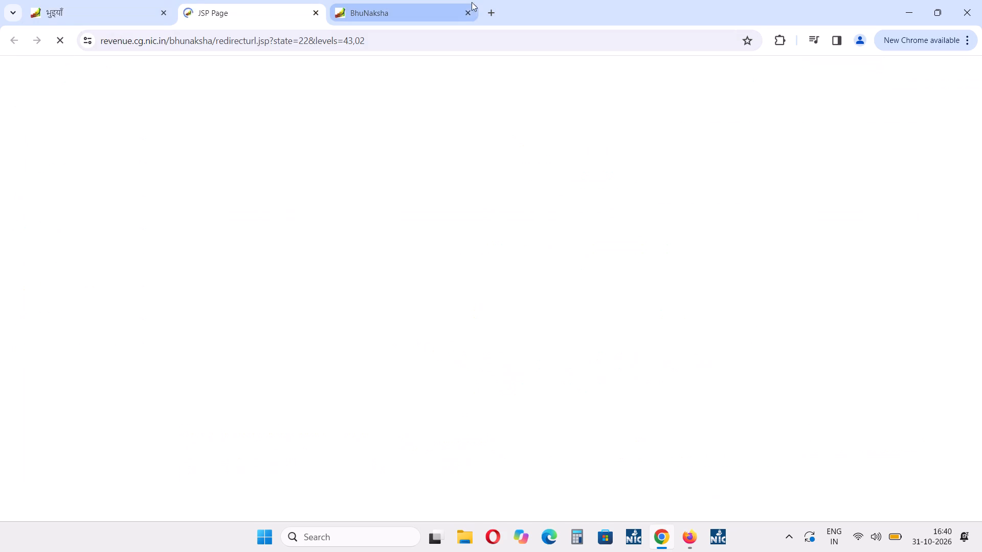
{"action": "left_click", "coordinate": [466, 9]}
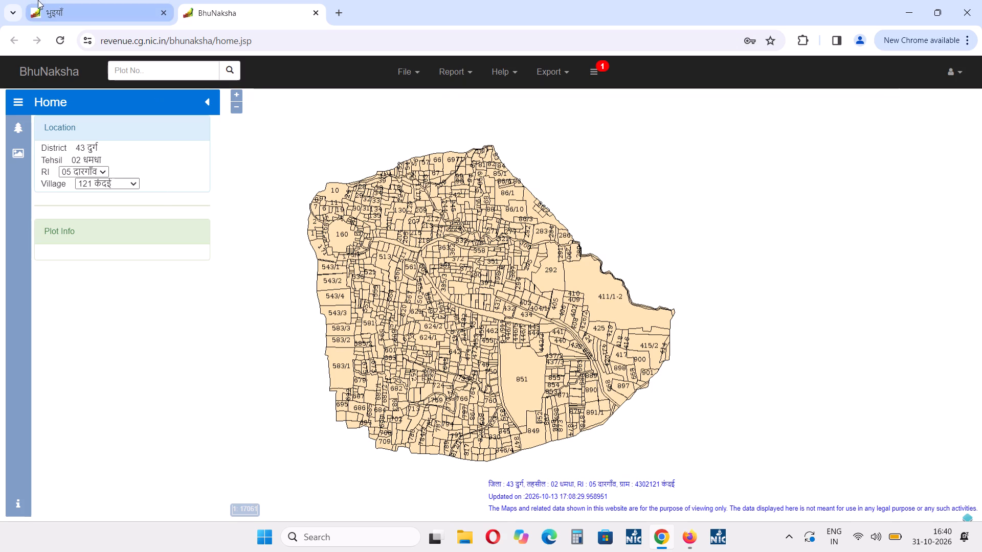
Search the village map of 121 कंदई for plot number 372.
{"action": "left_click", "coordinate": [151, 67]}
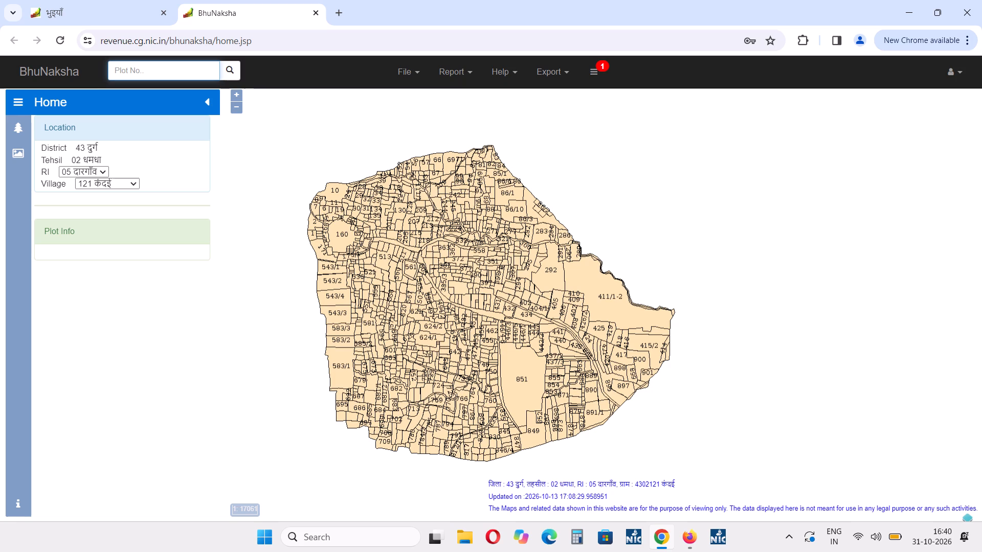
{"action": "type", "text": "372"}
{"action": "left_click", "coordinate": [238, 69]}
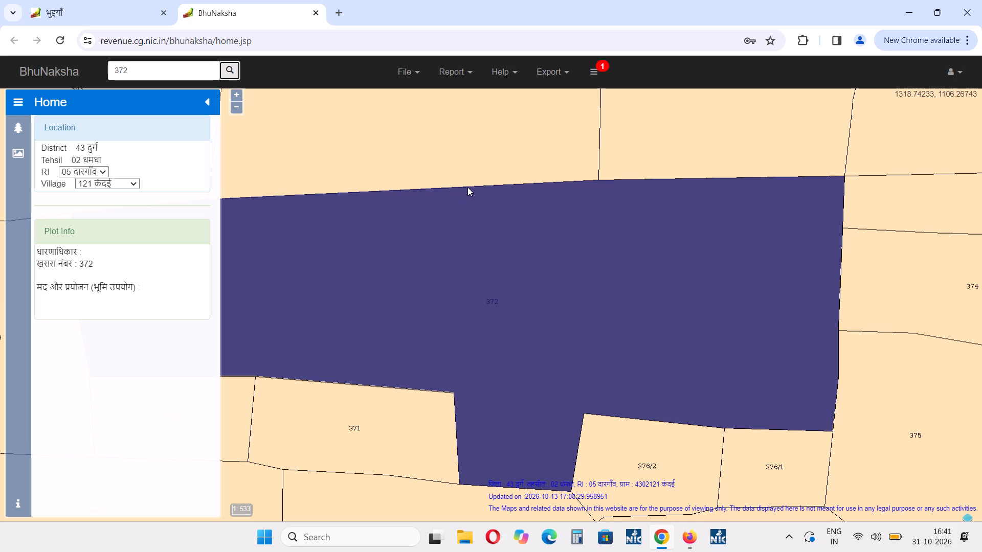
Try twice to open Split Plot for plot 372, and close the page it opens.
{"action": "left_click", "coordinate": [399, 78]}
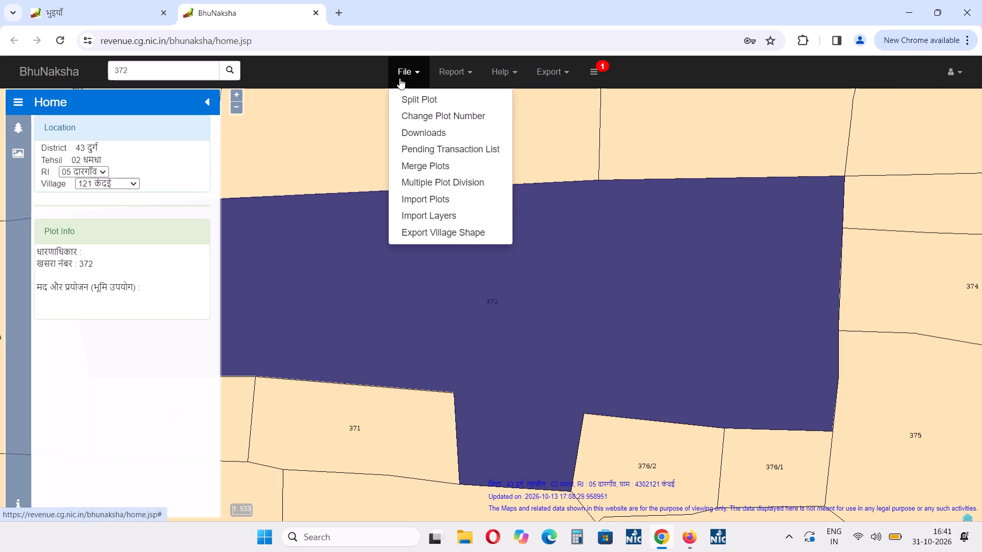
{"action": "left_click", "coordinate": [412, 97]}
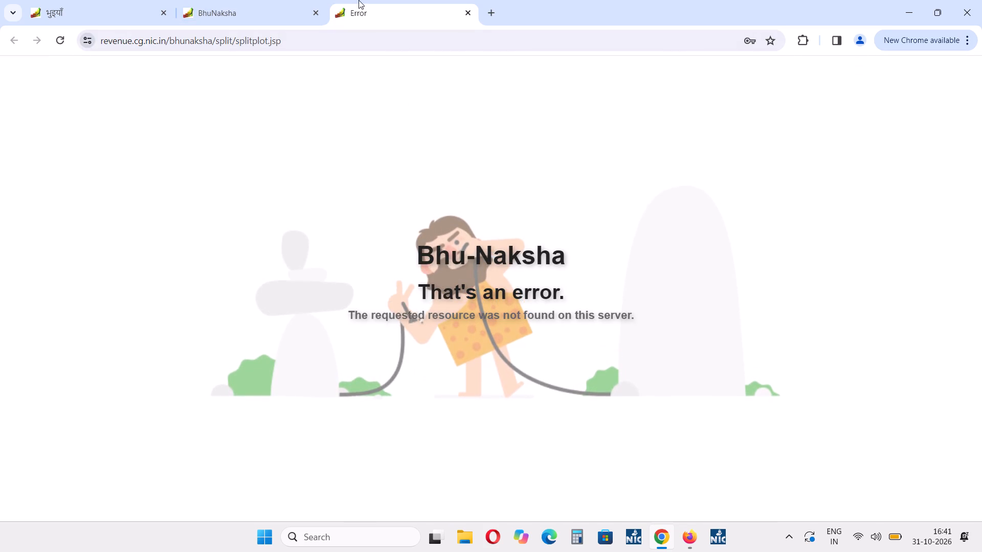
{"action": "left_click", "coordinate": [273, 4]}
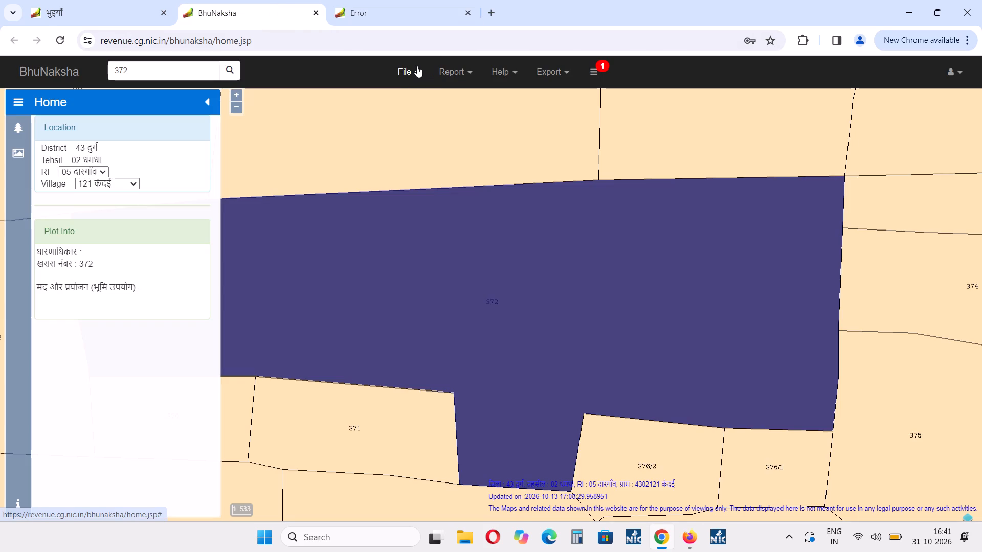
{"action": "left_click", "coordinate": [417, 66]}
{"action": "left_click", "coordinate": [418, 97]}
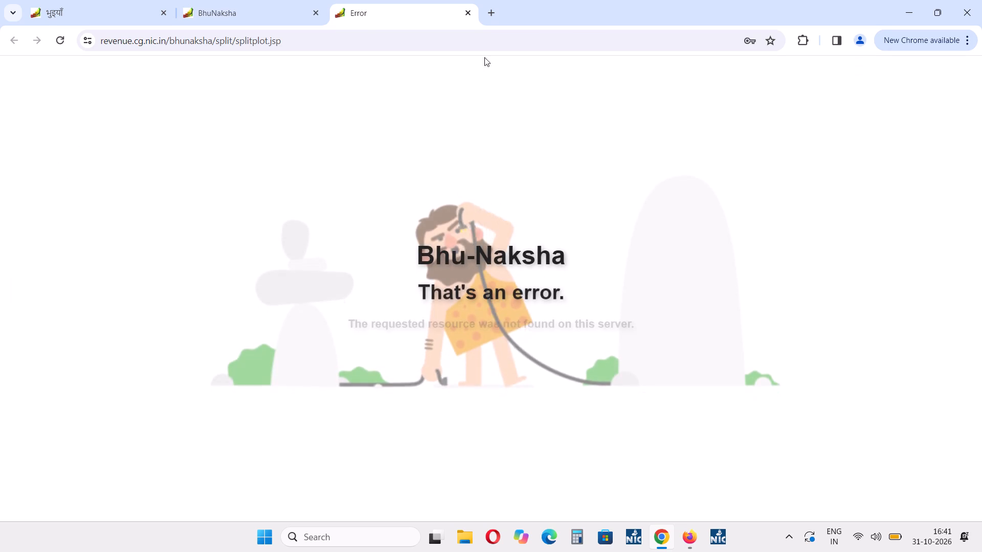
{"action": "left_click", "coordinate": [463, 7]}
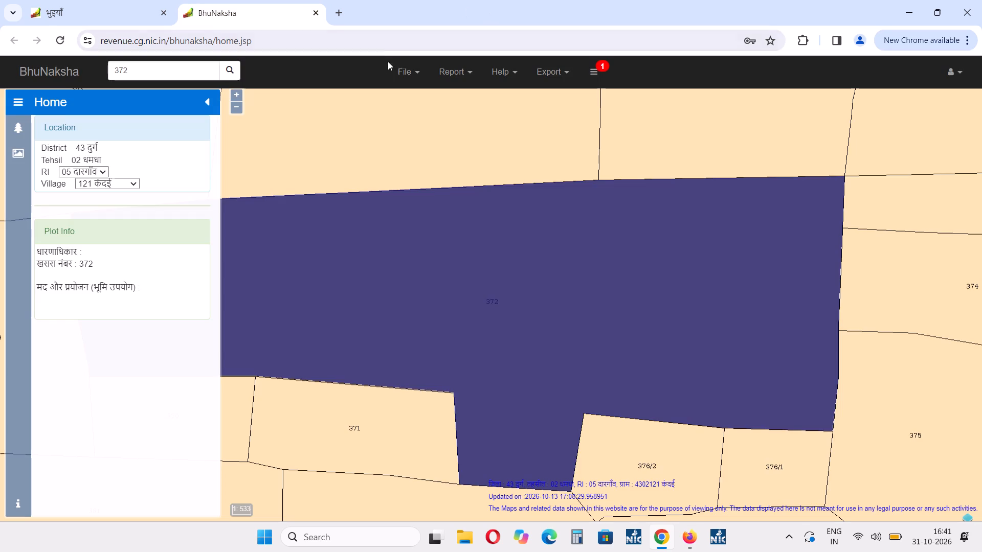
Close the BhuNaksha page and reopen it through भू-नक्शा लॉगिन on the भुइयाँ home page.
{"action": "left_click", "coordinate": [314, 15]}
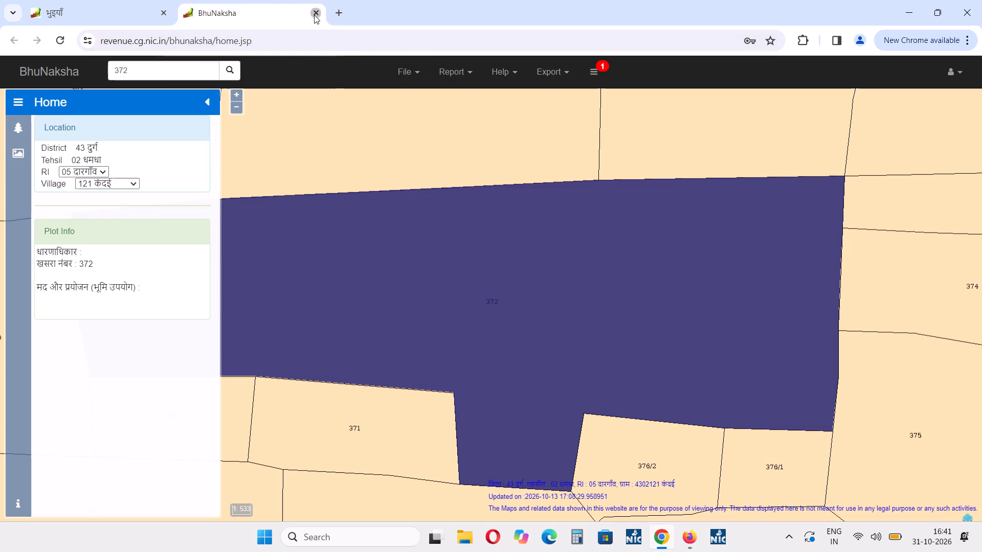
{"action": "left_click", "coordinate": [545, 146]}
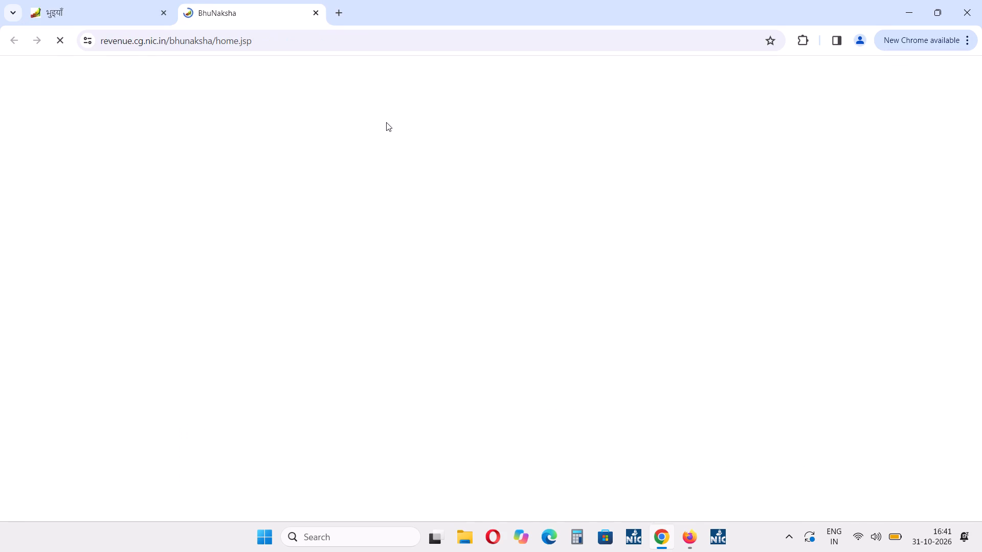
Search the reloaded village map for plot number 372.
{"action": "left_click", "coordinate": [404, 77]}
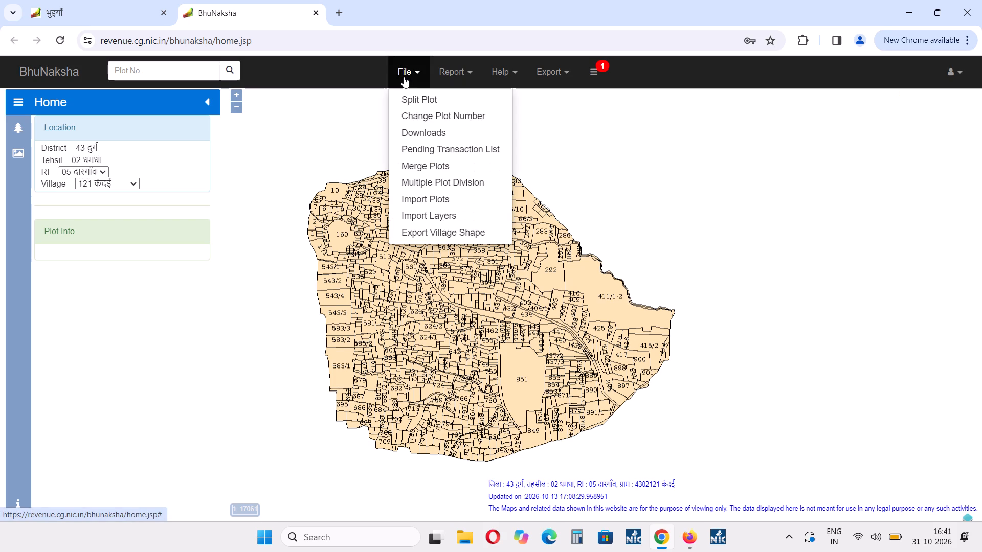
{"action": "left_click", "coordinate": [404, 77]}
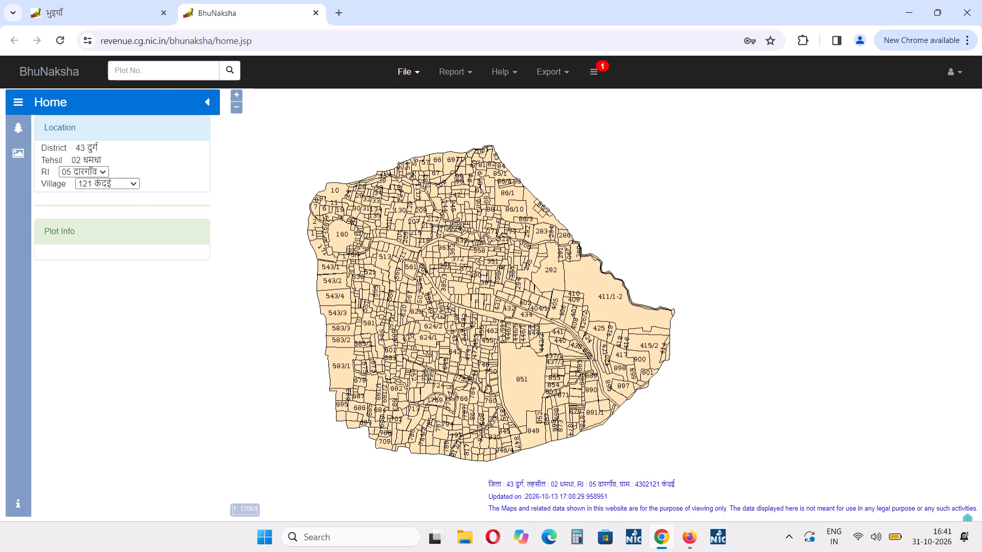
{"action": "left_click", "coordinate": [163, 68]}
{"action": "type", "text": "372"}
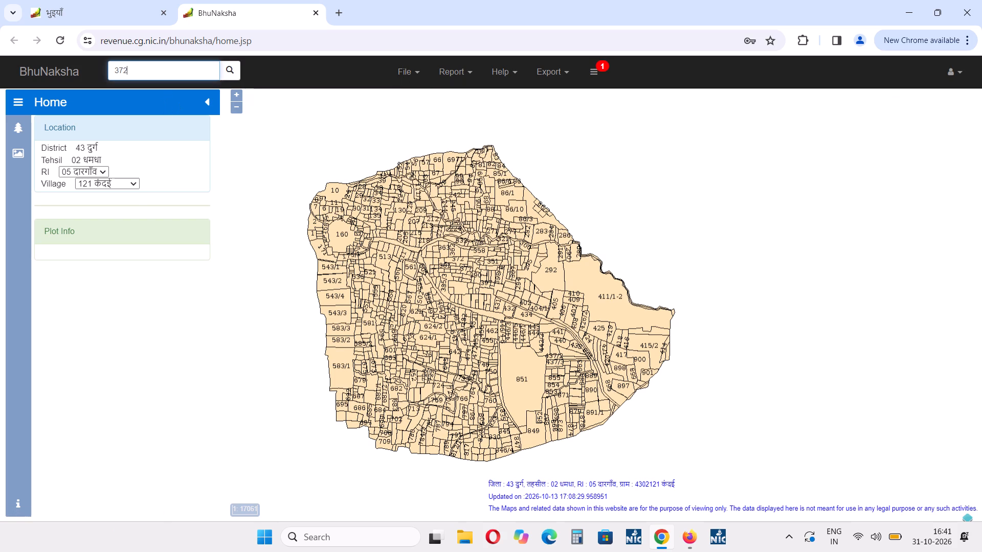
{"action": "left_click", "coordinate": [221, 75]}
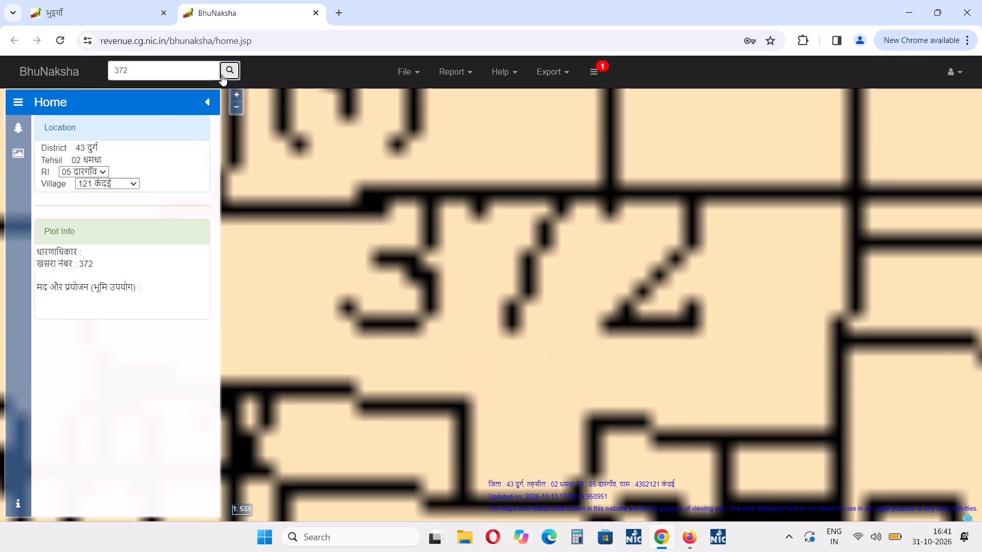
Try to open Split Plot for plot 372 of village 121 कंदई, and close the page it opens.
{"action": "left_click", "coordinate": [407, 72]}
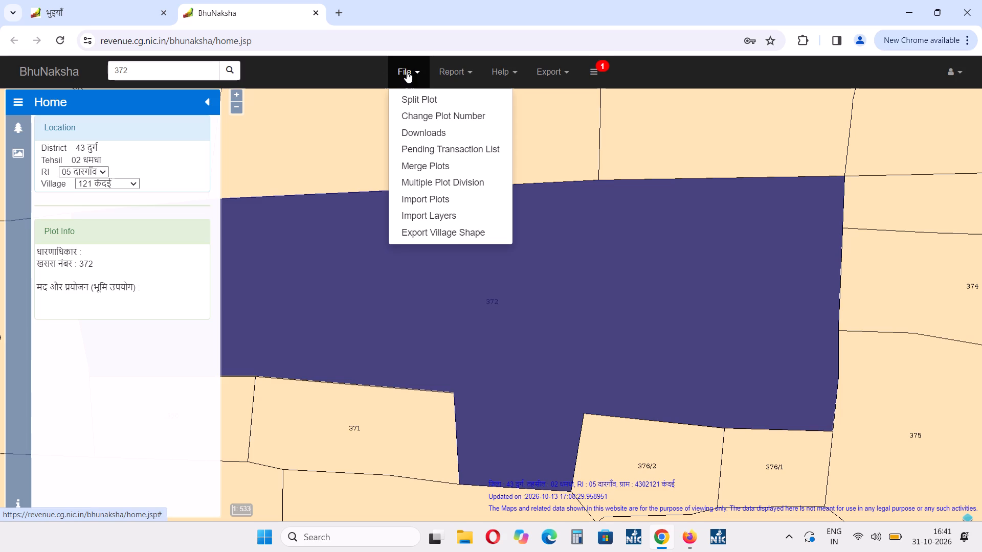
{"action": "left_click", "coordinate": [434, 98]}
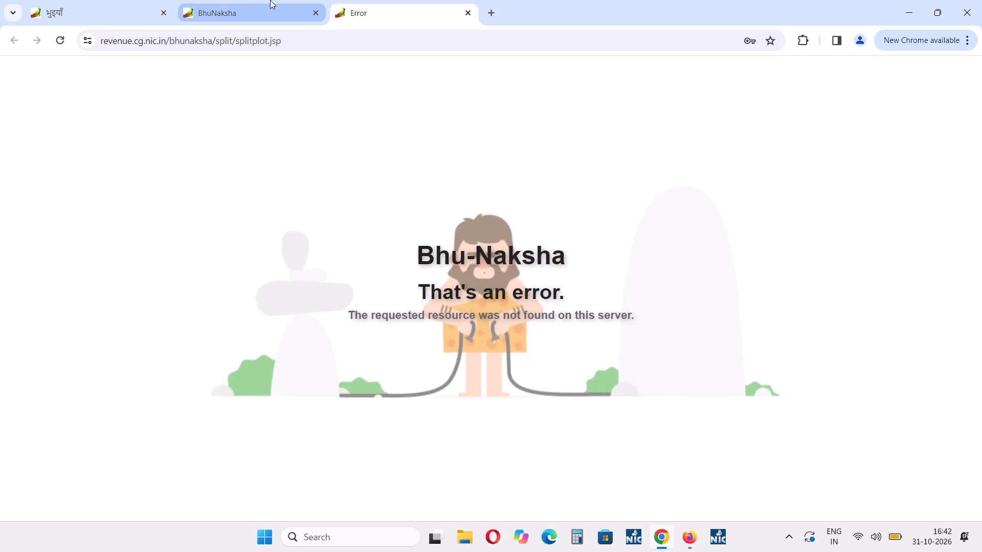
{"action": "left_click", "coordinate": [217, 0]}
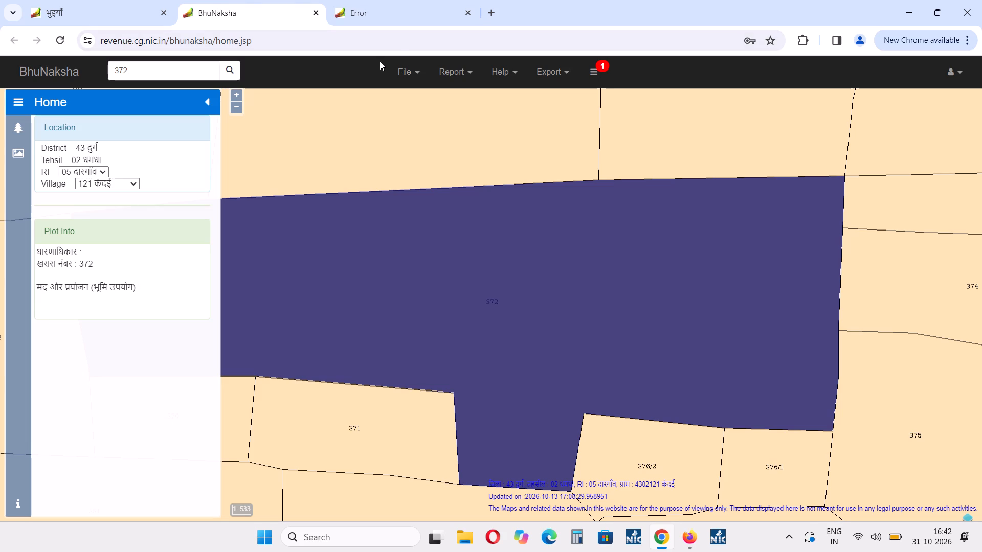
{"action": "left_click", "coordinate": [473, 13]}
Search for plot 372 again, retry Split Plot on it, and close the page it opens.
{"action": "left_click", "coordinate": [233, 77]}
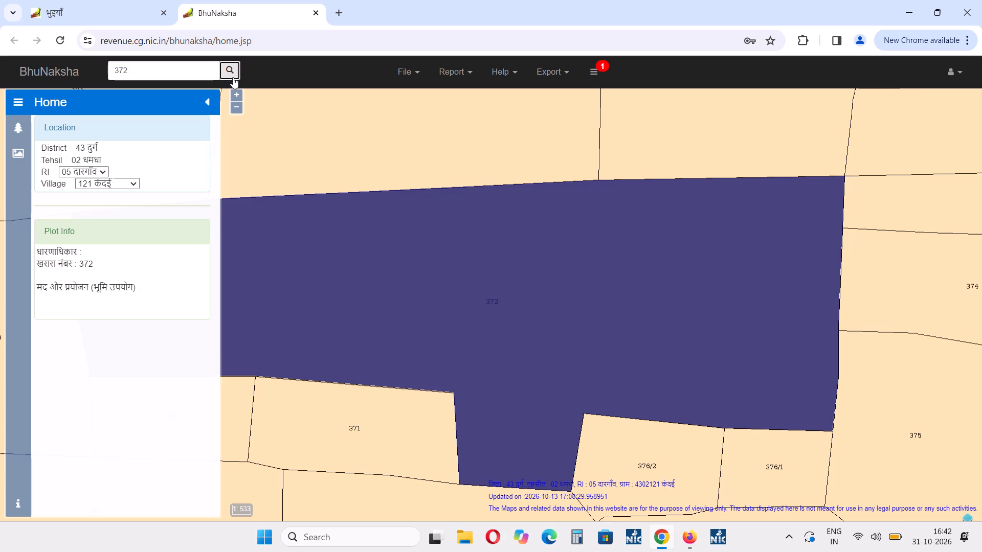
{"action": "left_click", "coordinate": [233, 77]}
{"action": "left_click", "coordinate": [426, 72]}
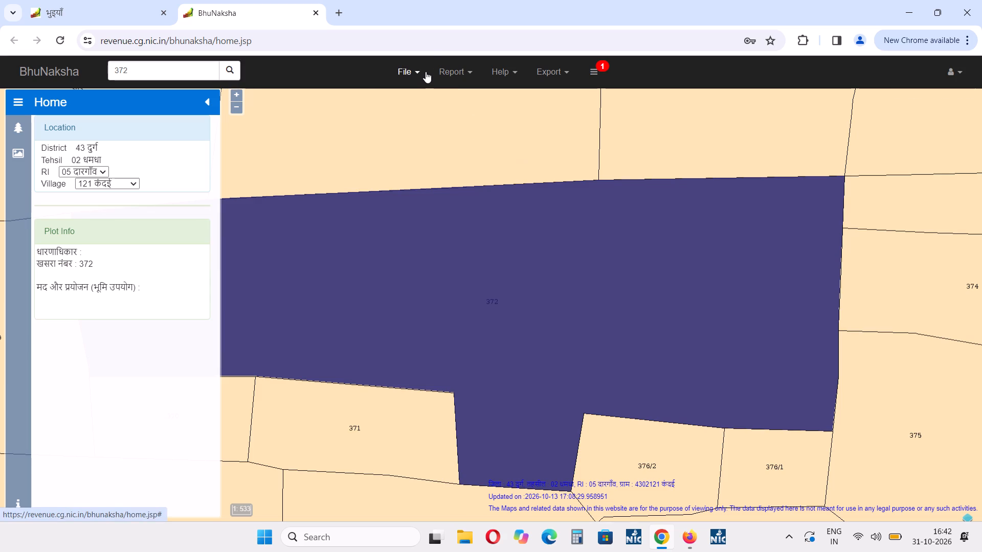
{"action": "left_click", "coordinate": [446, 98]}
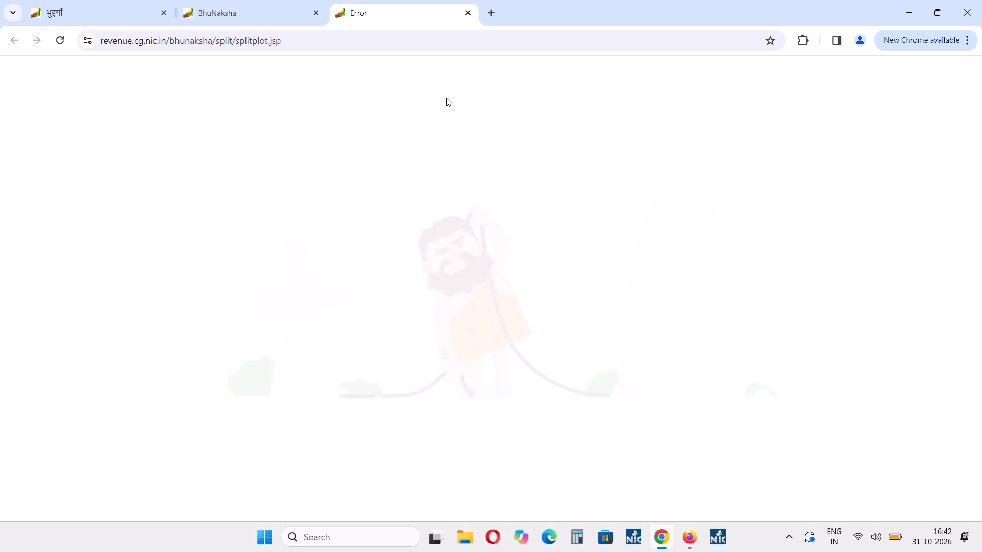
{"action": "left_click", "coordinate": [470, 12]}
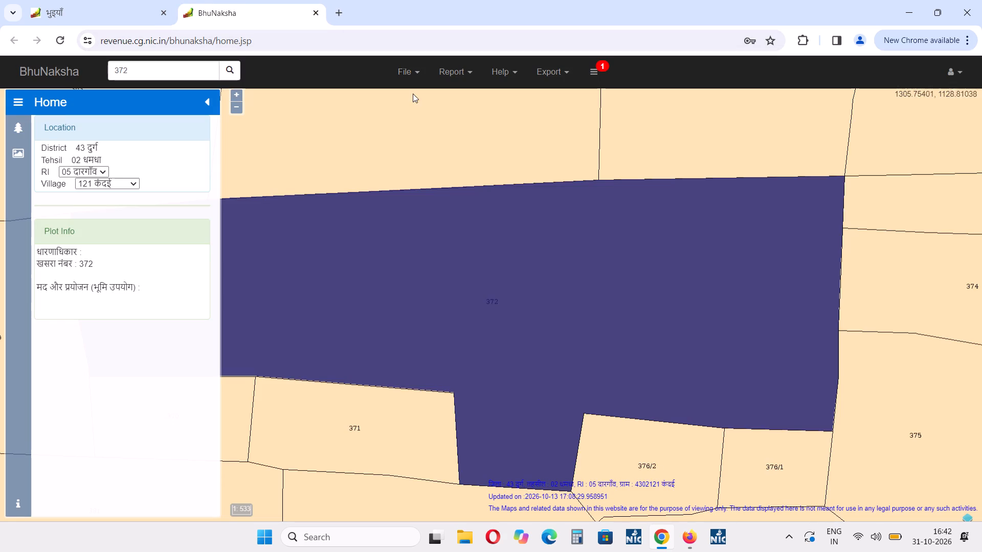
Search the village map of 121 कंदई for plot number 381.
{"action": "left_click", "coordinate": [178, 76]}
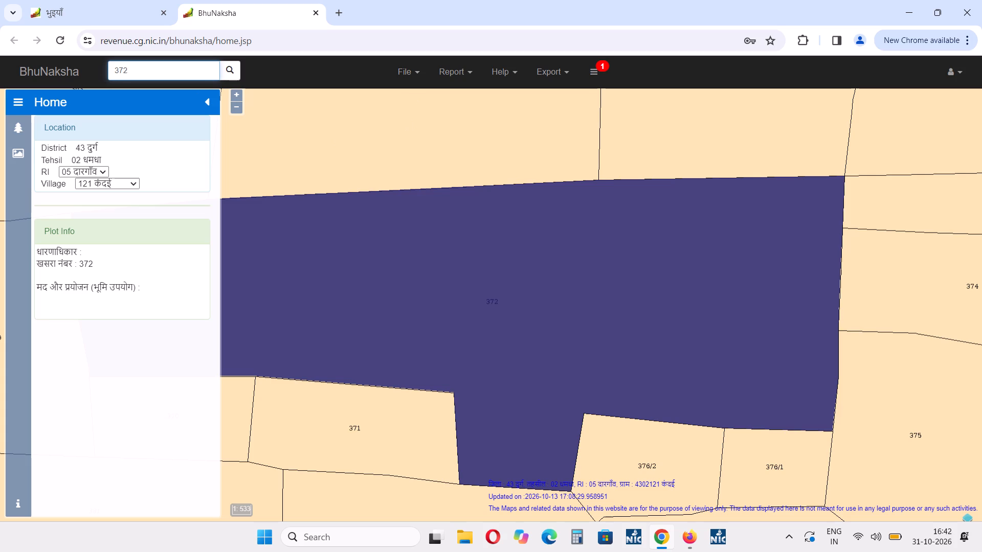
{"action": "key", "text": "BackSpace"}
{"action": "key", "text": "BackSpace"}
{"action": "type", "text": "81"}
{"action": "left_click", "coordinate": [239, 67]}
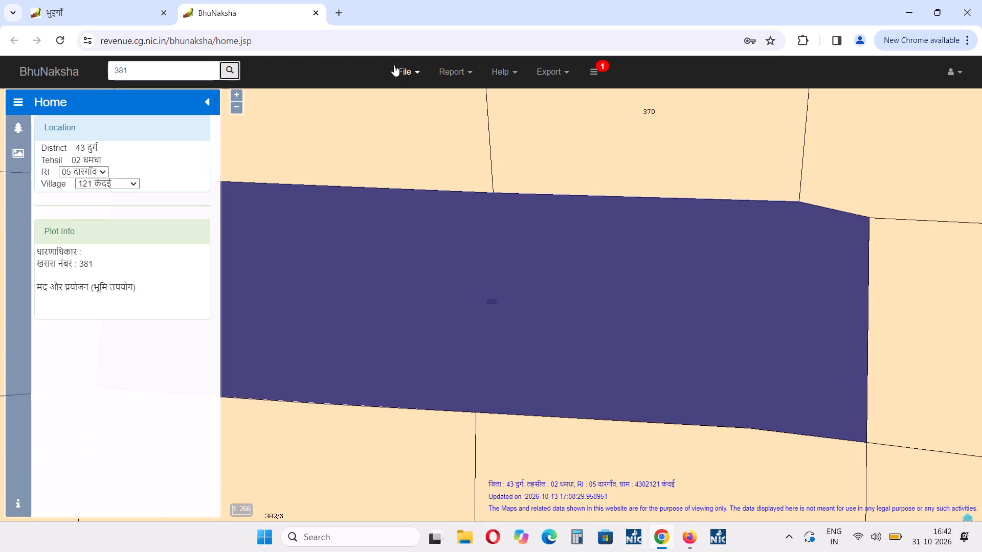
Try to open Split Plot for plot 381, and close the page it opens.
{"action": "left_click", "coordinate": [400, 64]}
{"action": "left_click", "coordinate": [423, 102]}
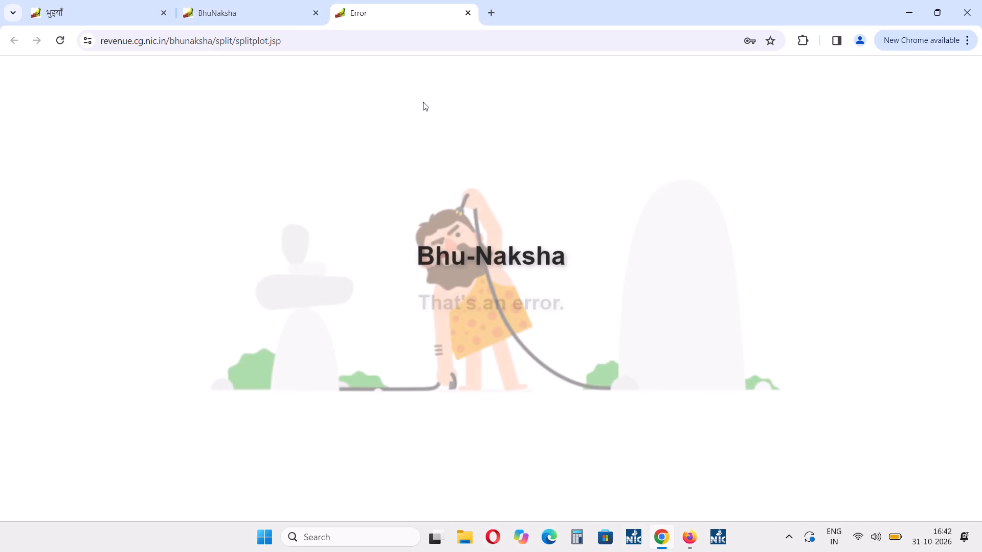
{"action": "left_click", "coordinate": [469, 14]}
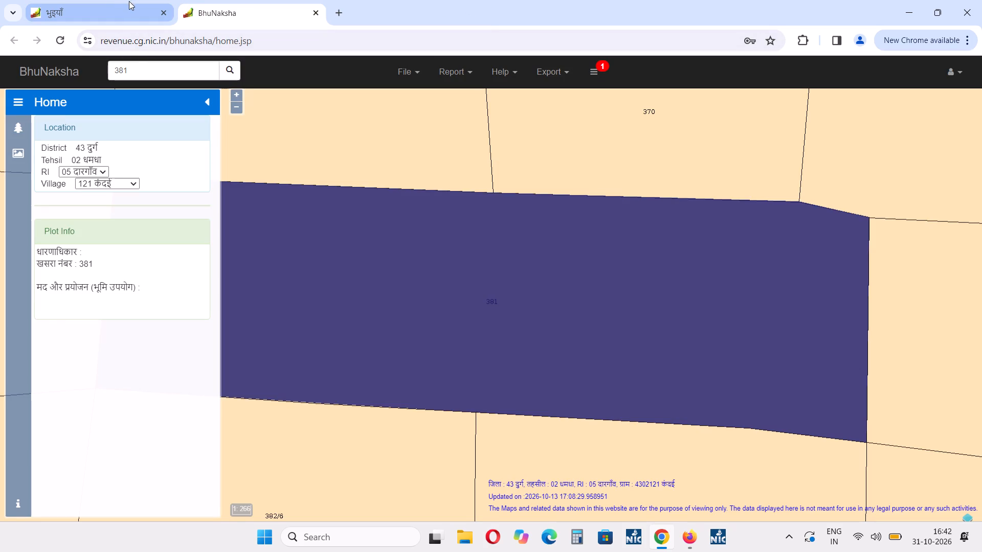
Switch the map to village 120 खजरी.
{"action": "left_click", "coordinate": [131, 181]}
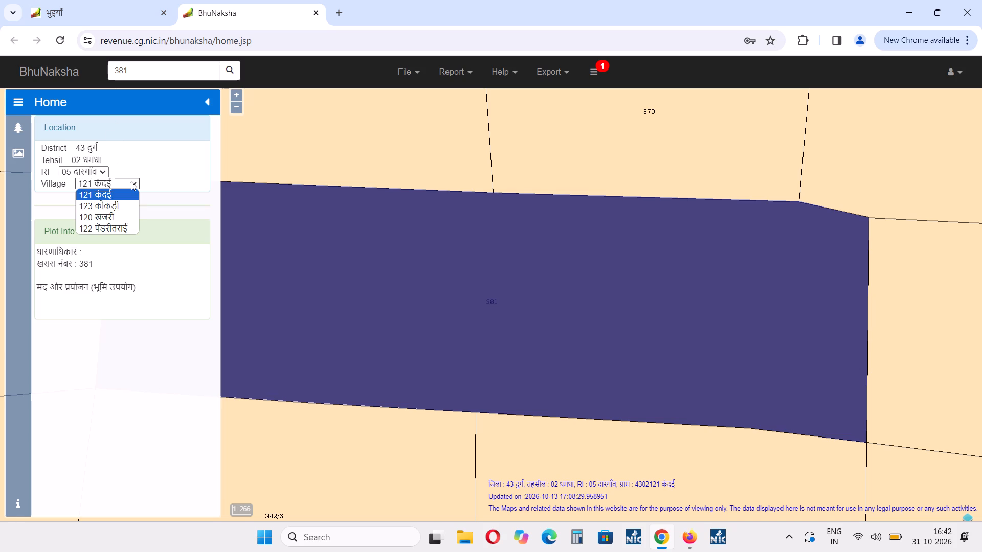
{"action": "left_click", "coordinate": [108, 213]}
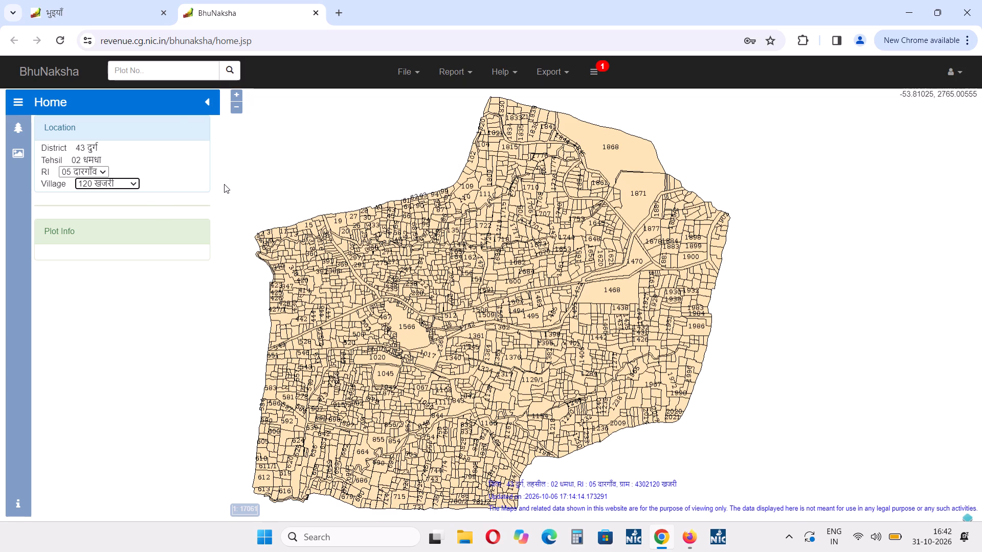
Search the village map of 120 खजरी for plot number 297.
{"action": "left_click", "coordinate": [171, 66]}
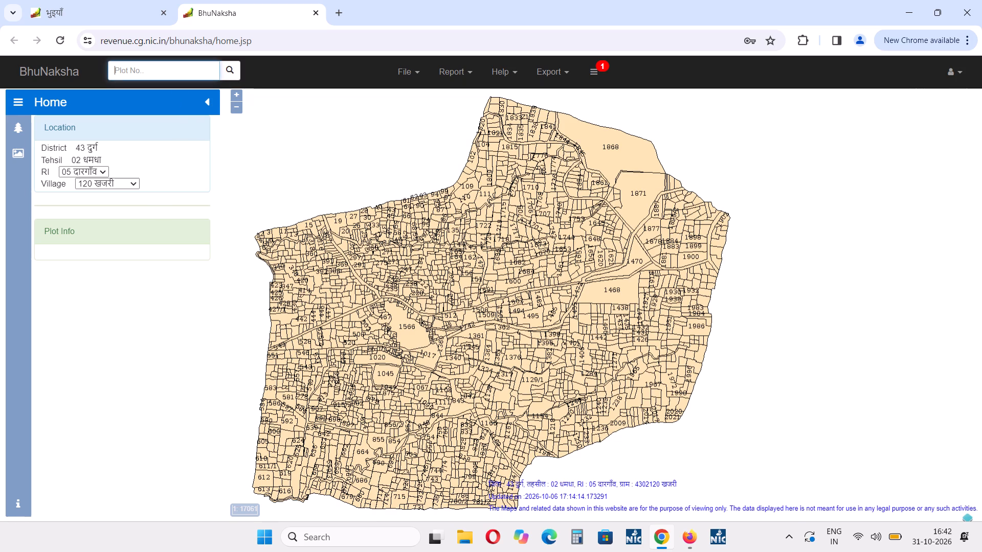
{"action": "type", "text": "297"}
{"action": "left_click", "coordinate": [227, 71]}
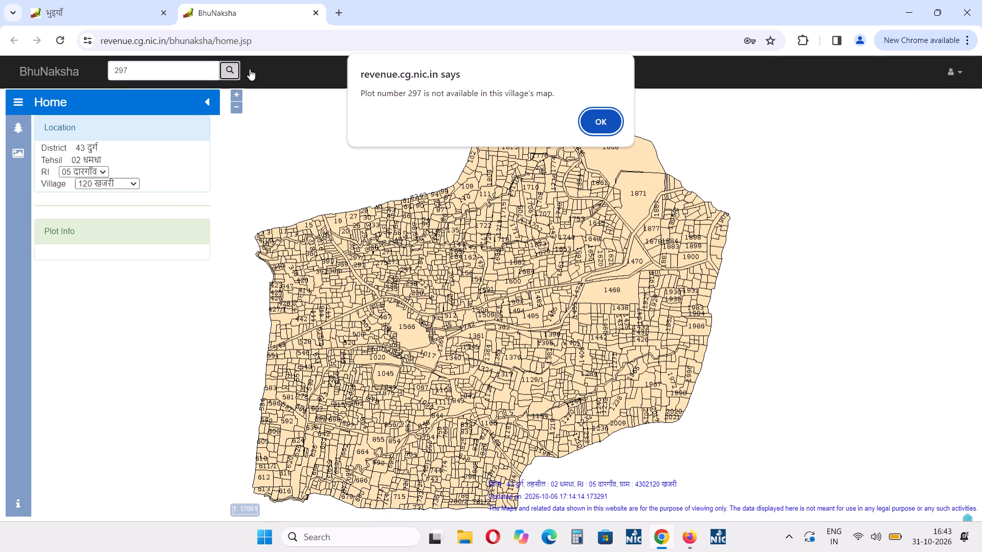
{"action": "left_click", "coordinate": [606, 118]}
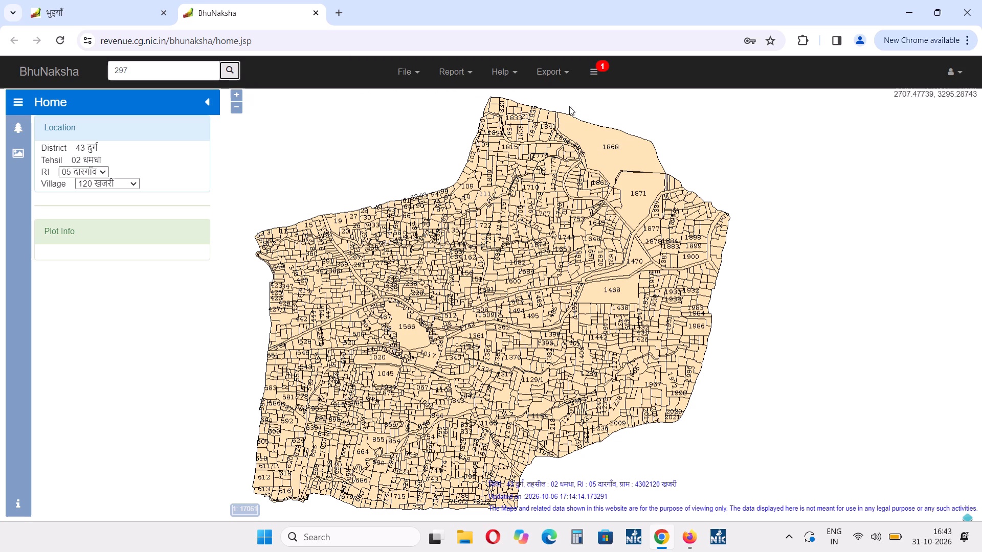
Search the village map of 120 खजरी for plot number 297/1.
{"action": "left_click", "coordinate": [141, 76]}
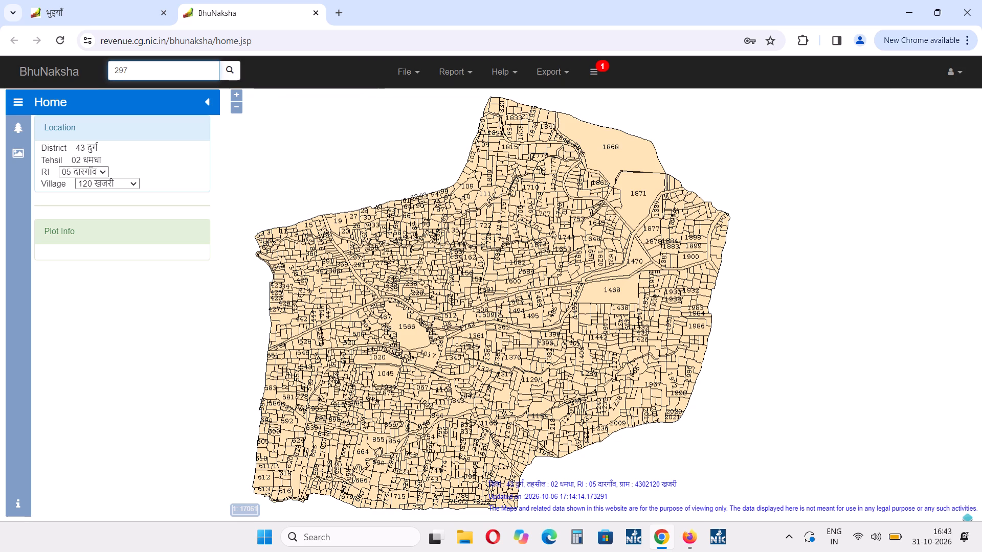
{"action": "type", "text": "/1"}
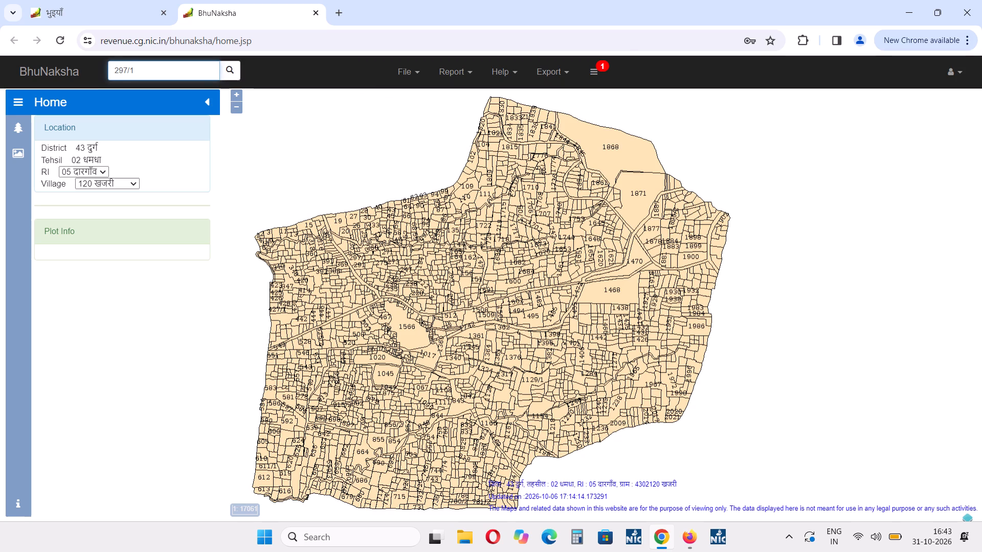
{"action": "left_click", "coordinate": [223, 74]}
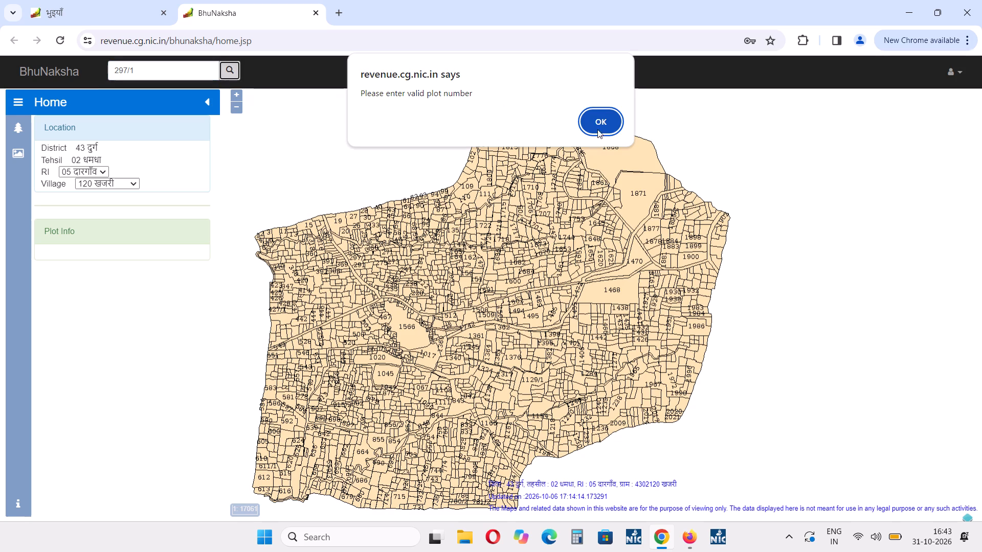
{"action": "left_click", "coordinate": [598, 126]}
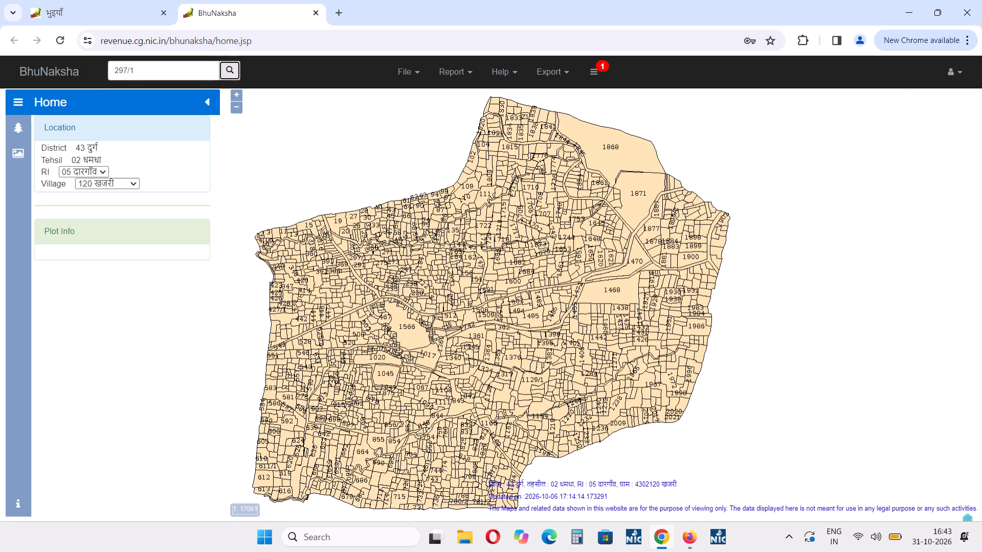
Shorten the plot search entry to 297, and select plot 297/1 directly on the map of village 120 खजरी.
{"action": "left_click", "coordinate": [154, 80]}
{"action": "key", "text": "BackSpace"}
{"action": "key", "text": "BackSpace"}
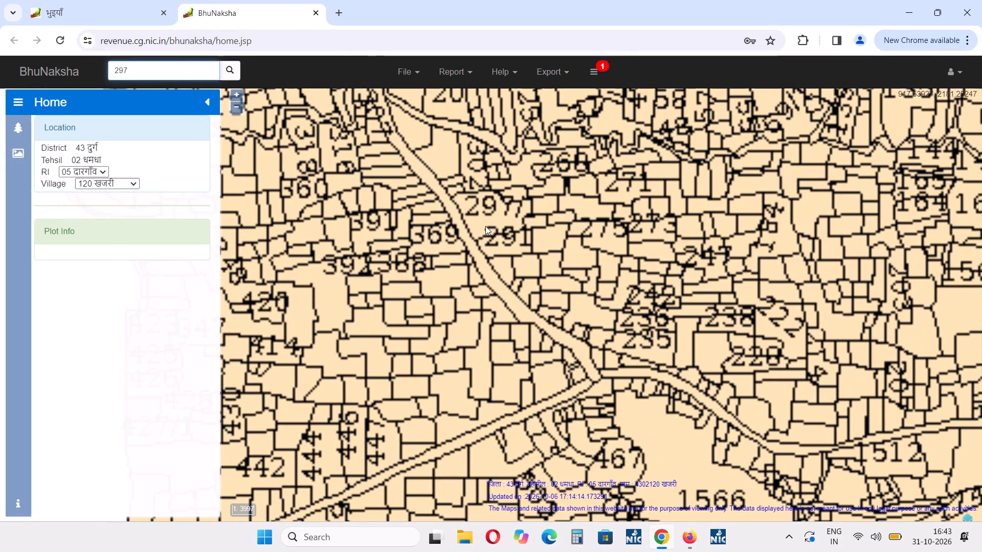
{"action": "left_click", "coordinate": [485, 219]}
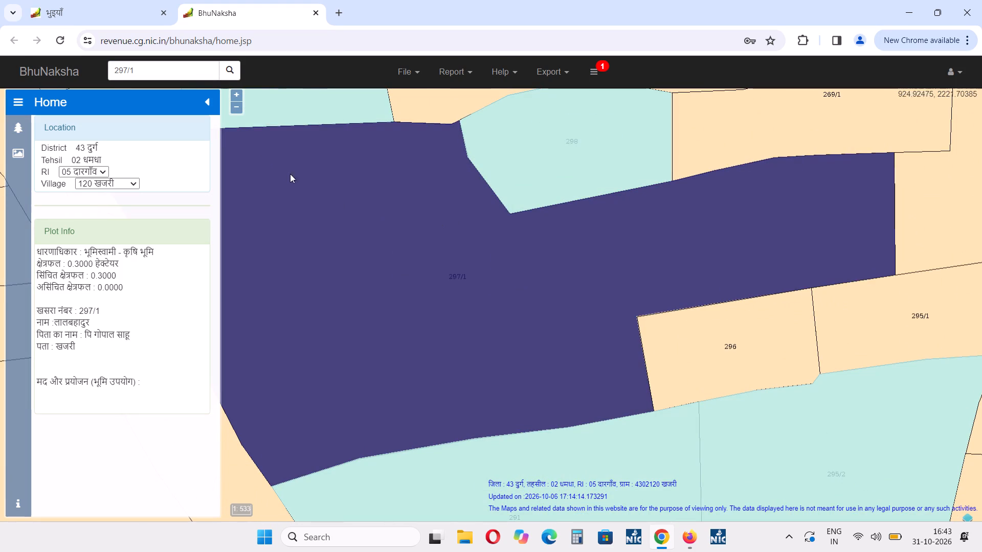
Open Split Plot for the selected plot 297/1.
{"action": "left_click", "coordinate": [422, 75]}
{"action": "left_click", "coordinate": [429, 100]}
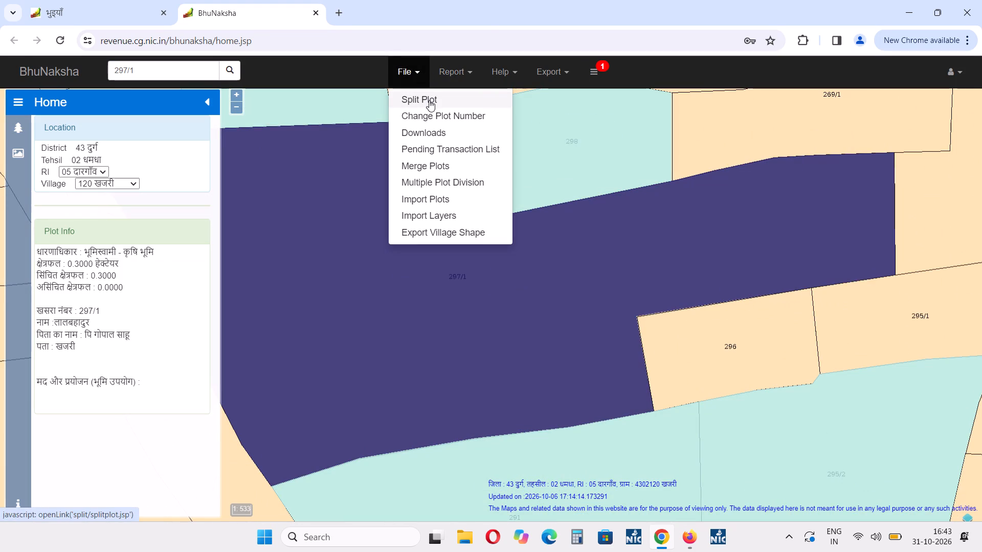
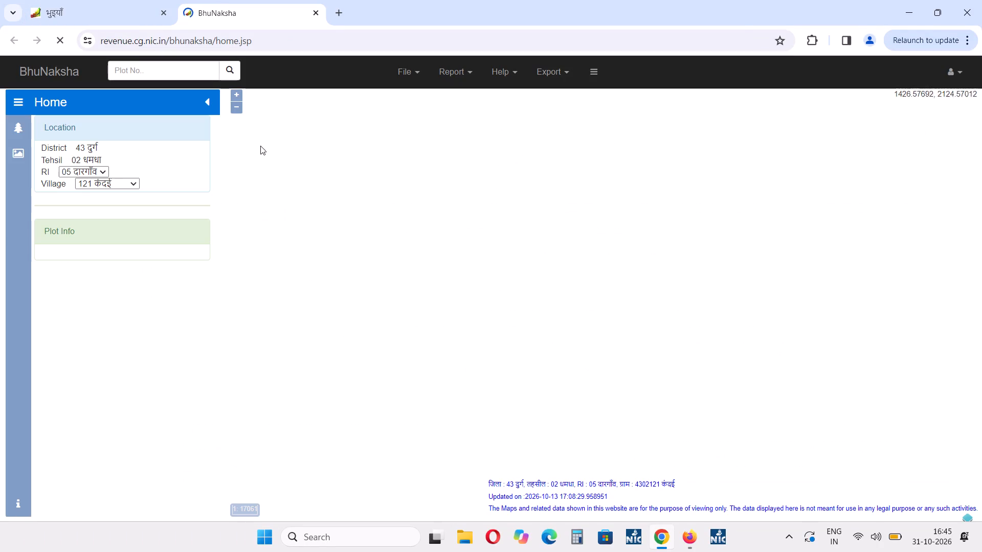
Find plot 372 in village 121 कंदई and open it in Split Plot.
{"action": "left_click", "coordinate": [150, 70]}
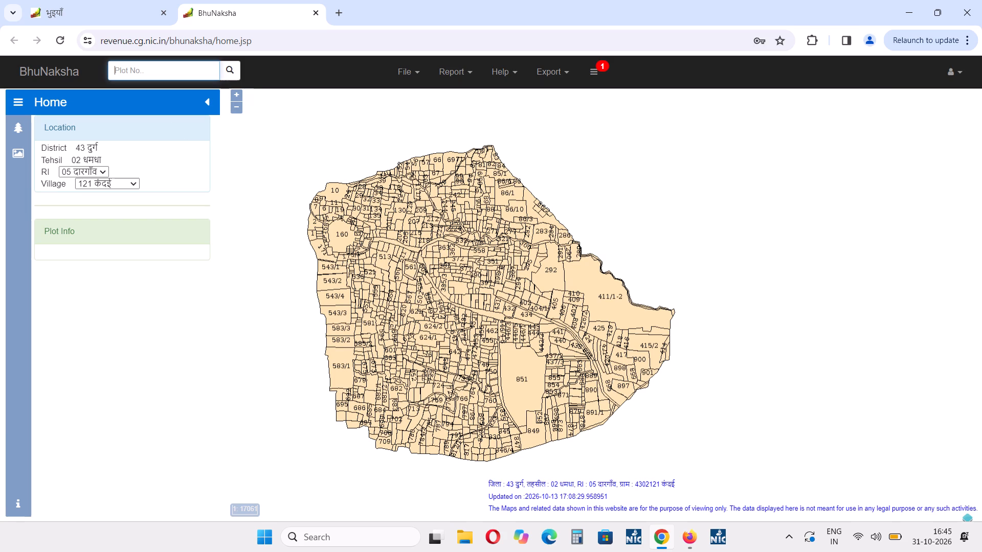
{"action": "type", "text": "372"}
{"action": "left_click", "coordinate": [235, 75]}
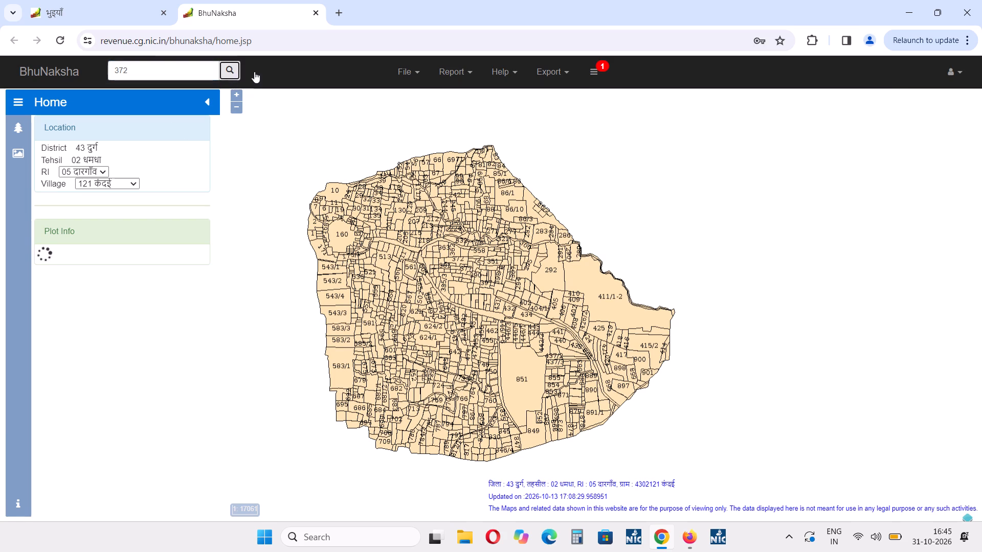
{"action": "left_click", "coordinate": [400, 78]}
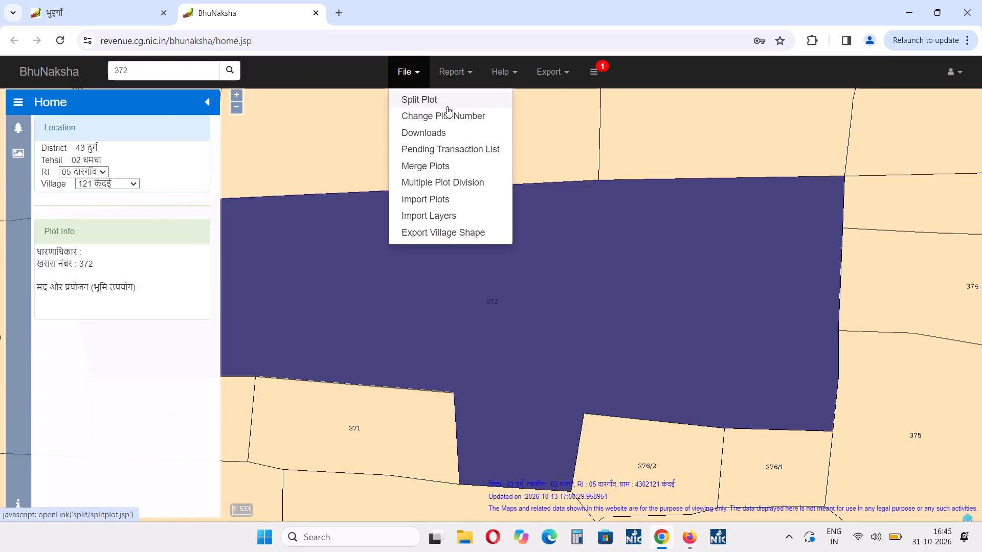
{"action": "left_click", "coordinate": [447, 106]}
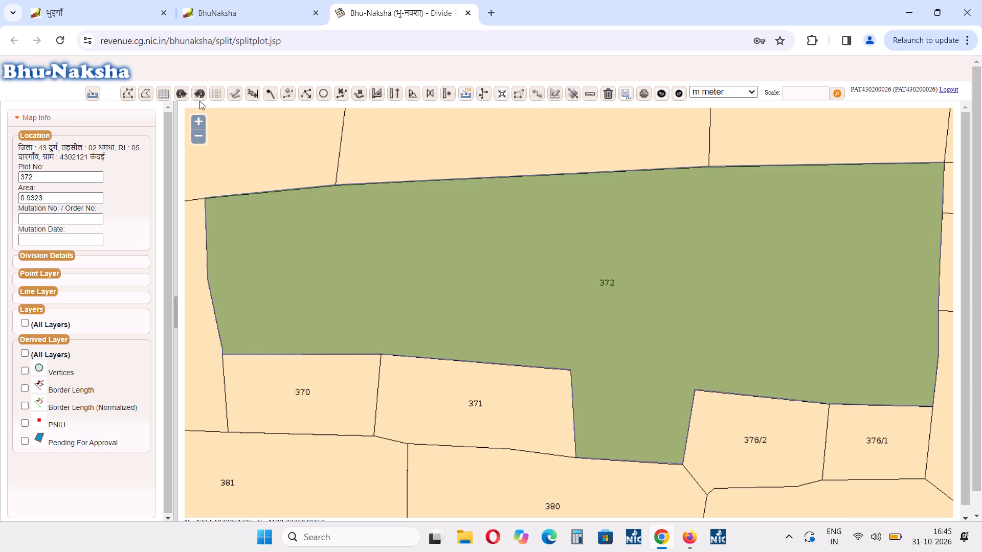
Divide plot 372 along a straight line about 51 m long from plot 371's north-east corner to just beyond the northern boundary.
{"action": "left_click", "coordinate": [237, 95]}
{"action": "left_click_drag", "start_coordinate": [572, 366], "coordinate": [566, 371]}
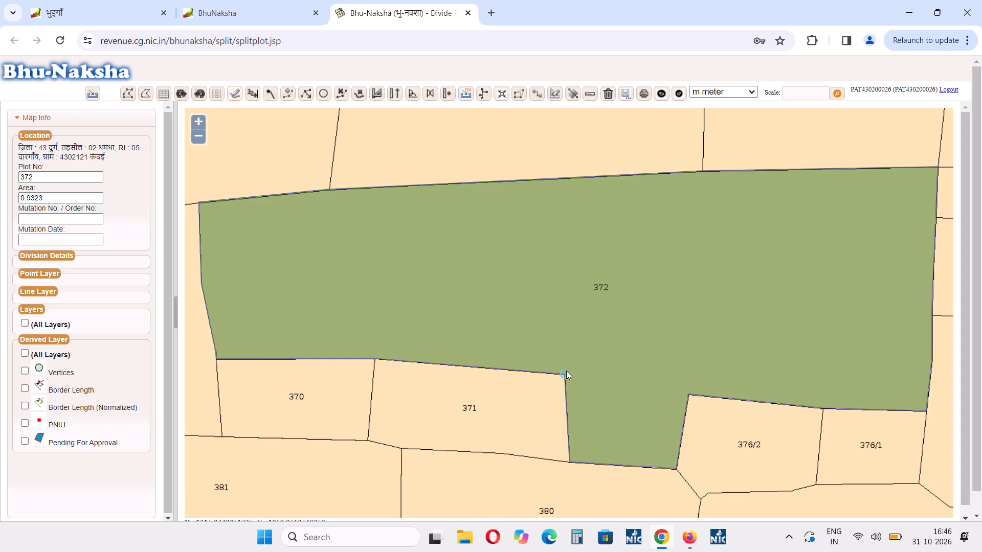
{"action": "left_click", "coordinate": [566, 371]}
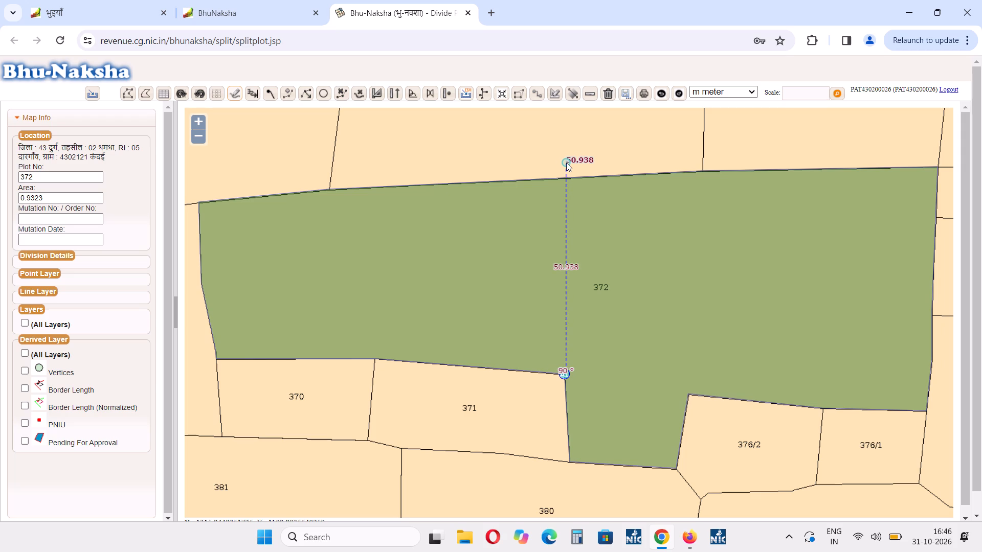
{"action": "left_click", "coordinate": [566, 163]}
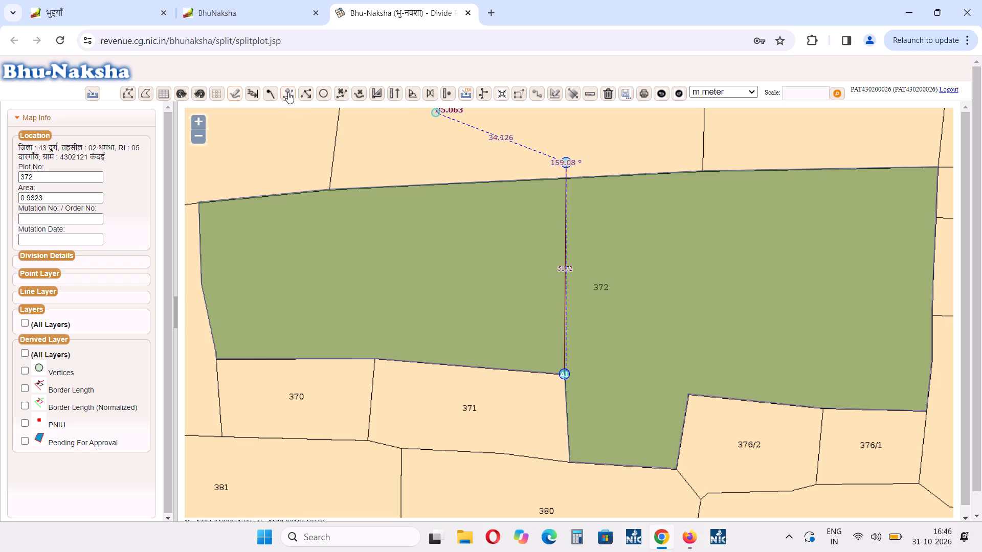
{"action": "left_click", "coordinate": [249, 93]}
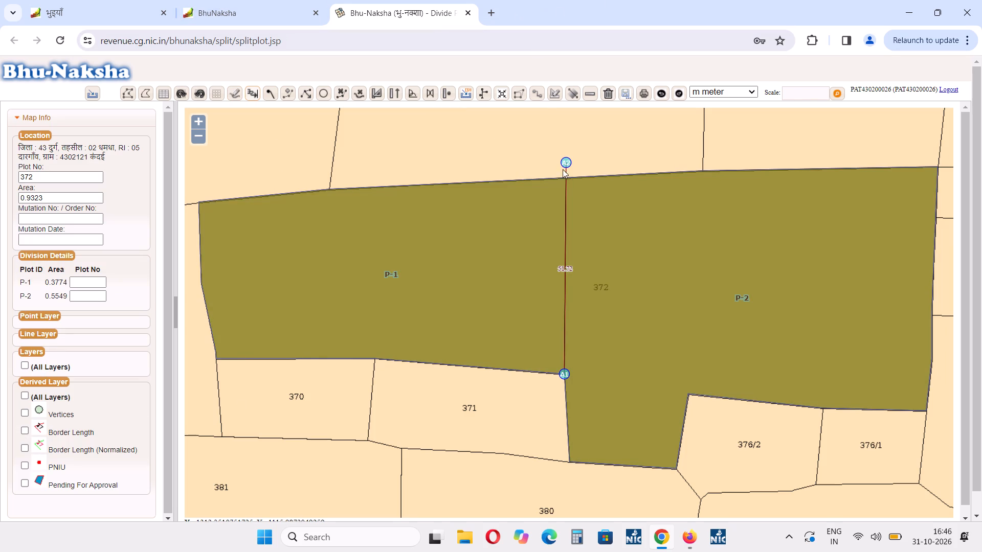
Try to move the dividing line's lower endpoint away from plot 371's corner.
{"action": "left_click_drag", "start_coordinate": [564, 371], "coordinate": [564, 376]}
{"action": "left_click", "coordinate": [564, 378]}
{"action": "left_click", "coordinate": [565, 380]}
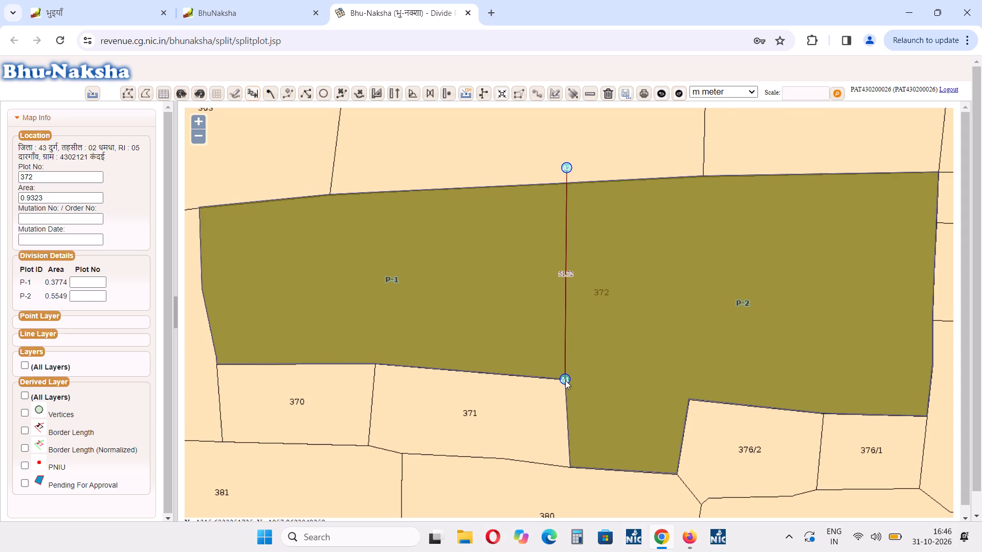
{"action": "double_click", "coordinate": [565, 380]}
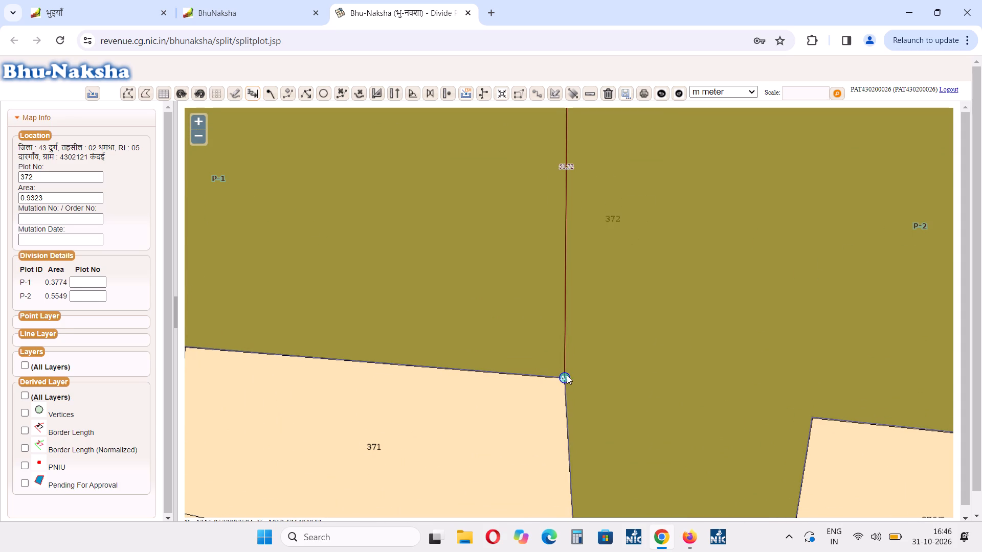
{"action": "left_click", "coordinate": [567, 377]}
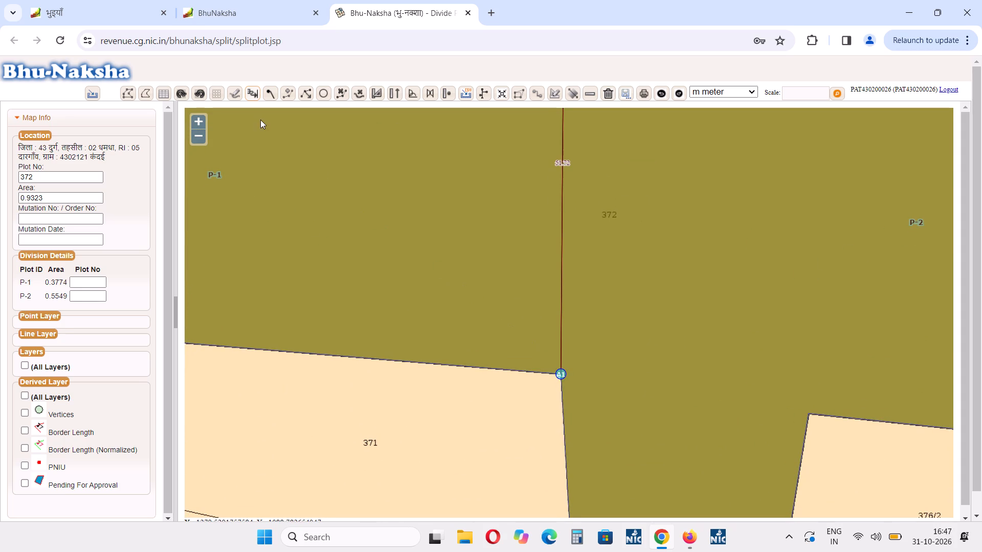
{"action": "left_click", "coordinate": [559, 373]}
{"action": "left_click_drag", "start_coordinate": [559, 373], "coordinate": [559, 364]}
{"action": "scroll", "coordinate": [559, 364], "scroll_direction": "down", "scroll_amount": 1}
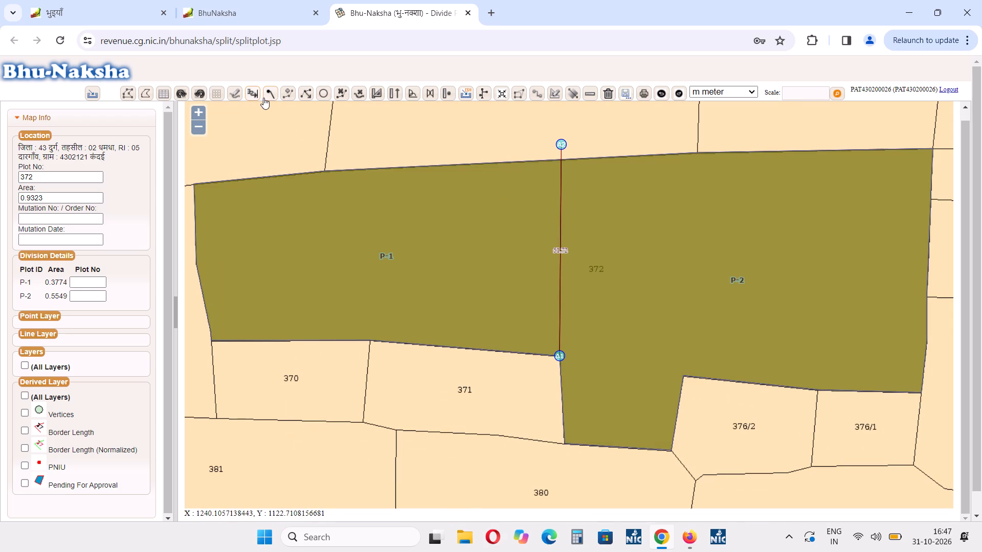
Modify the dividing line by extending its lower endpoint southward past plot 371's north-east corner.
{"action": "left_click", "coordinate": [300, 94]}
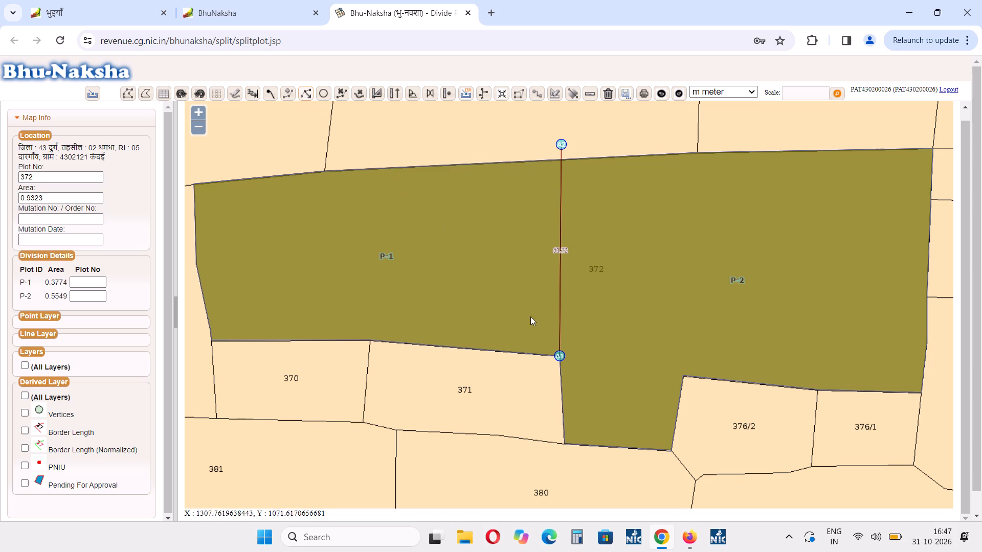
{"action": "left_click_drag", "start_coordinate": [557, 352], "coordinate": [557, 374]}
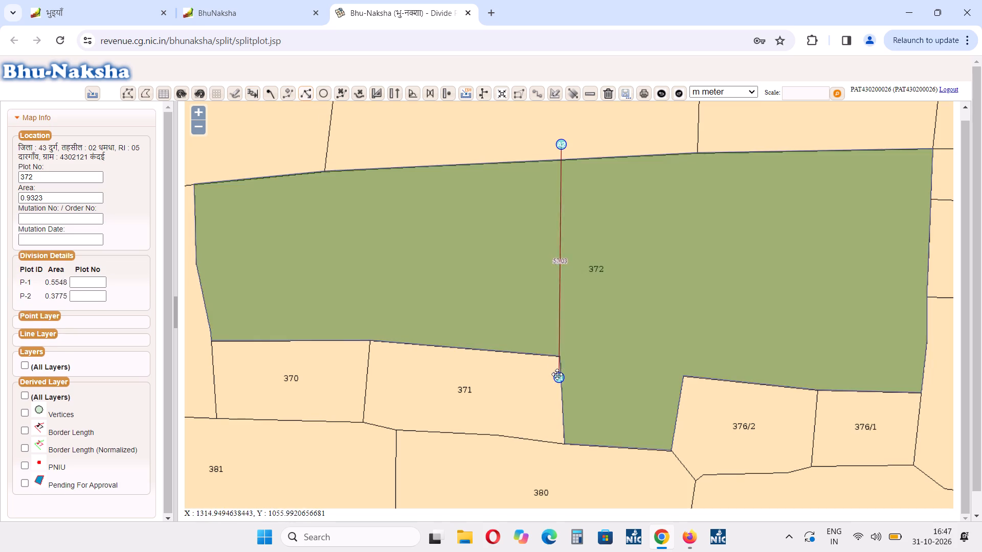
{"action": "left_click_drag", "start_coordinate": [557, 374], "coordinate": [560, 381]}
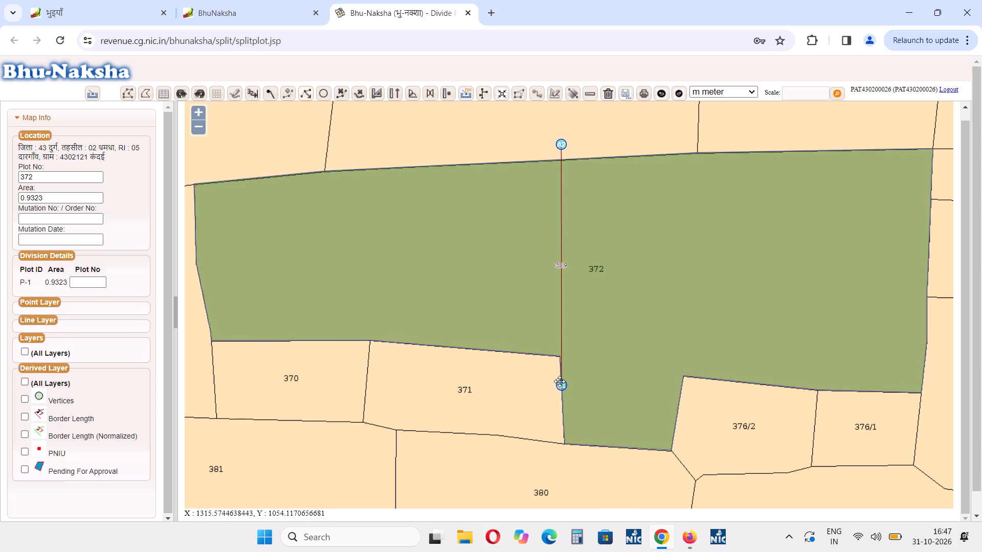
{"action": "left_click_drag", "start_coordinate": [560, 381], "coordinate": [558, 380]}
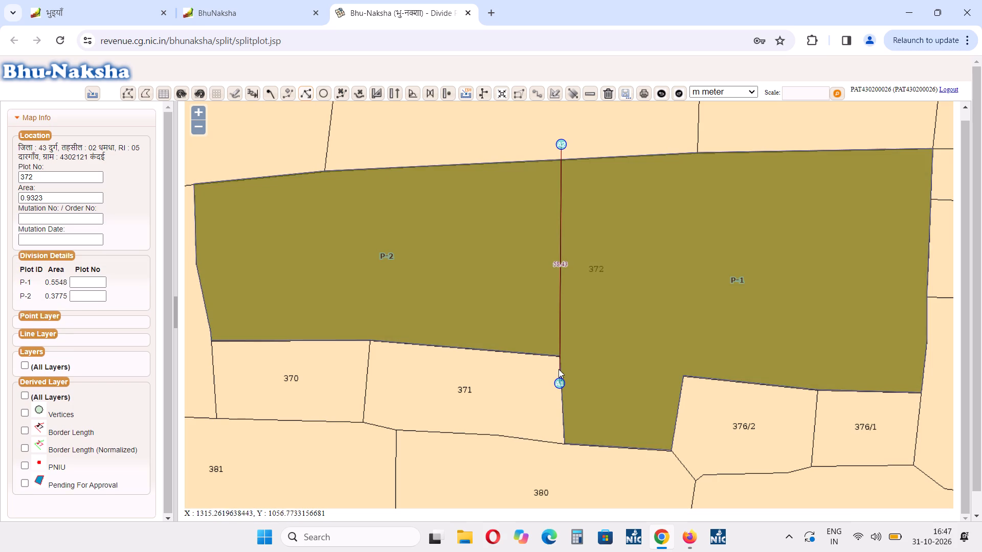
Fine-tune the lower endpoint just inside plot 371 so that the dividing line passes through the plot's north-east corner.
{"action": "scroll", "coordinate": [561, 368], "scroll_direction": "up", "scroll_amount": 3}
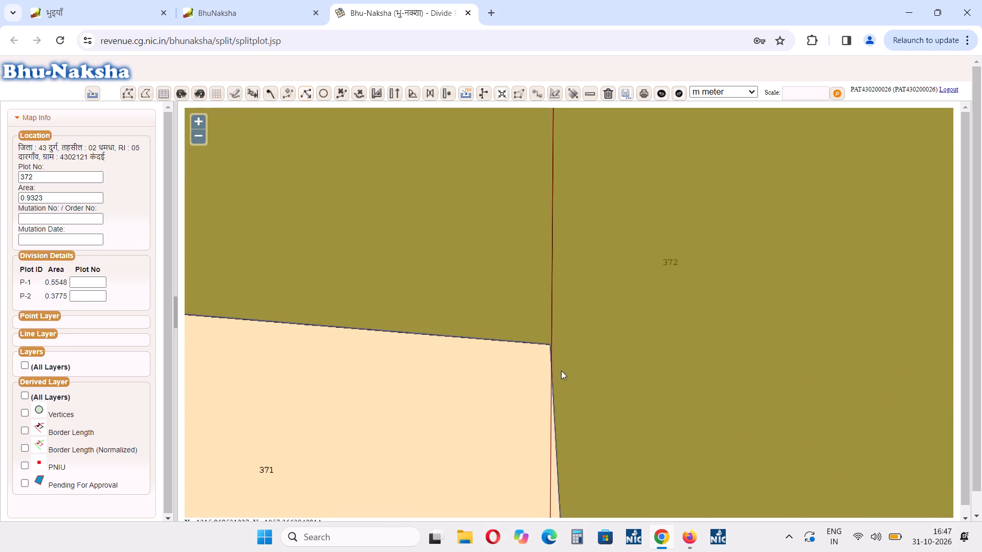
{"action": "scroll", "coordinate": [556, 374], "scroll_direction": "down", "scroll_amount": 1}
{"action": "scroll", "coordinate": [556, 373], "scroll_direction": "up", "scroll_amount": 1}
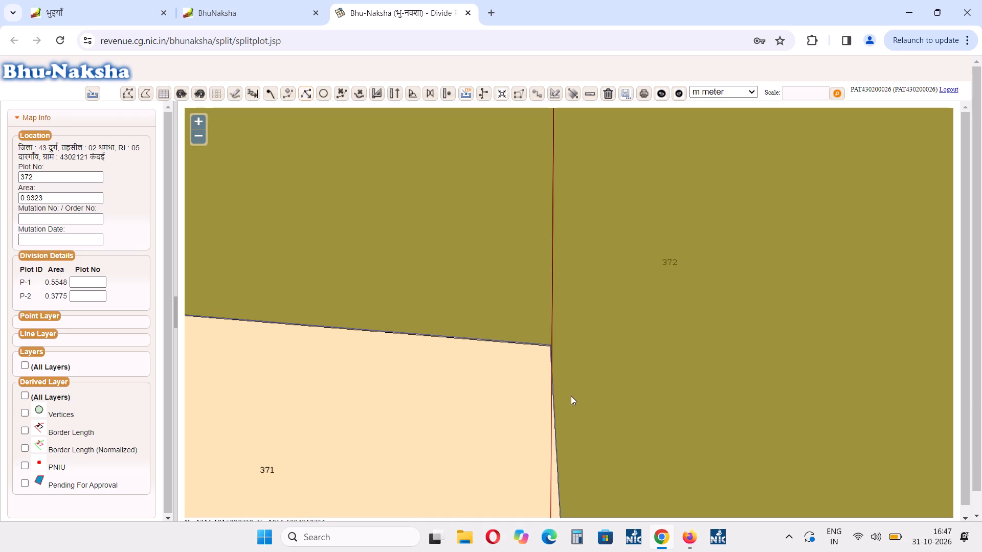
{"action": "scroll", "coordinate": [541, 387], "scroll_direction": "down", "scroll_amount": 1}
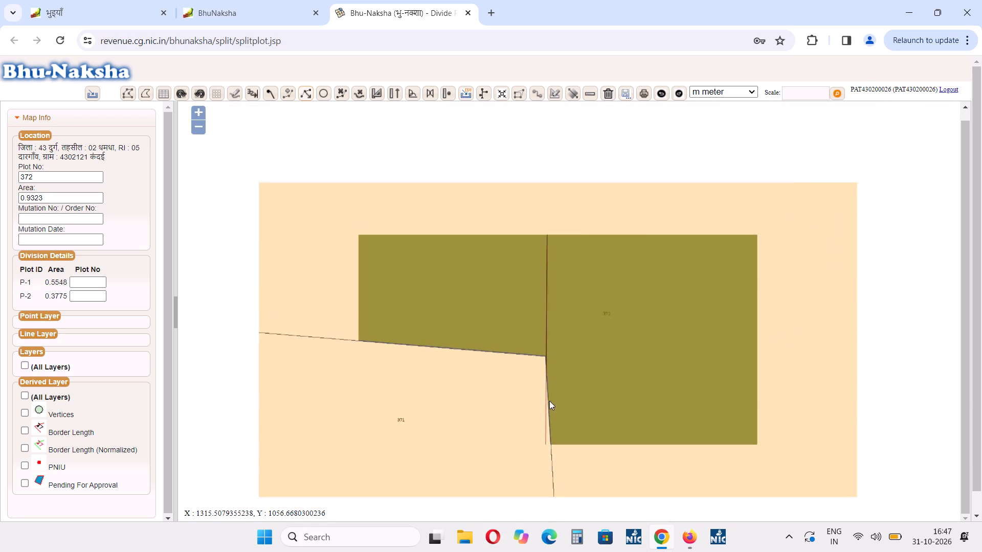
{"action": "left_click_drag", "start_coordinate": [545, 463], "coordinate": [545, 463]}
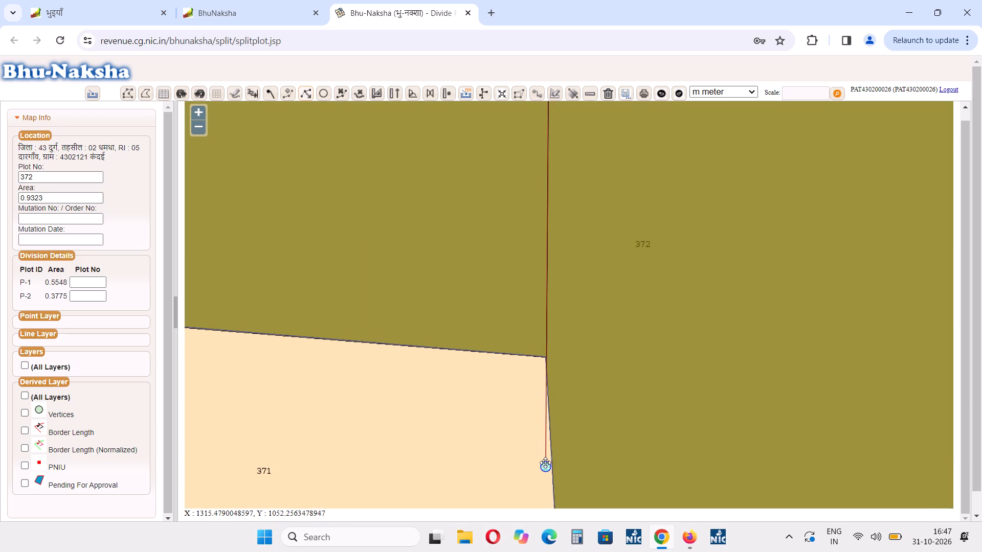
{"action": "left_click_drag", "start_coordinate": [545, 463], "coordinate": [544, 422]}
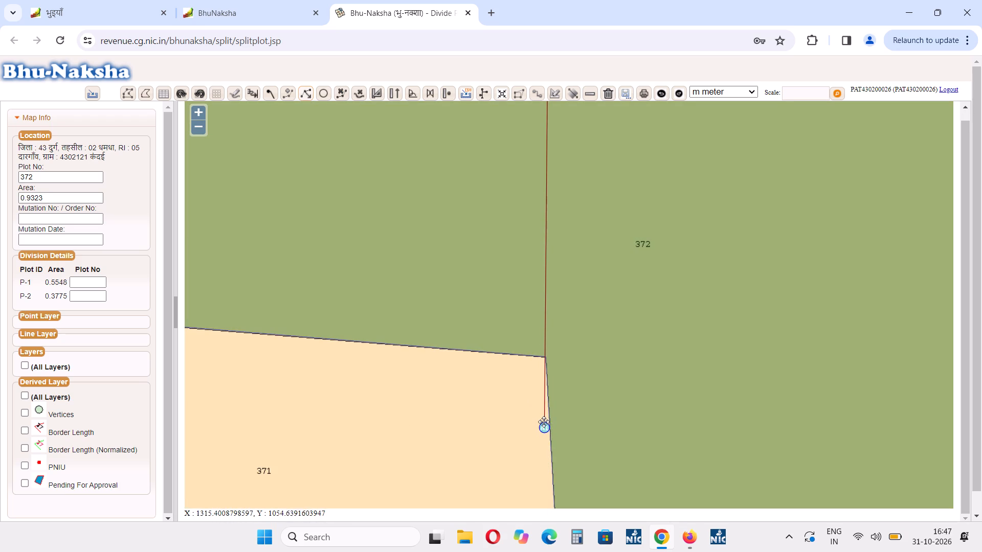
{"action": "left_click_drag", "start_coordinate": [544, 422], "coordinate": [544, 413]}
{"action": "scroll", "coordinate": [543, 413], "scroll_direction": "up", "scroll_amount": 2}
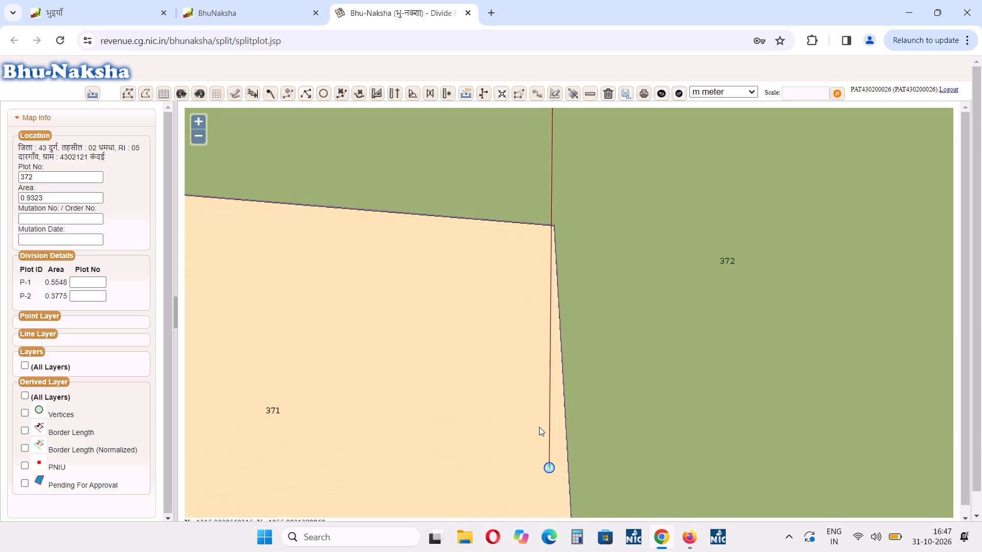
{"action": "left_click", "coordinate": [550, 465]}
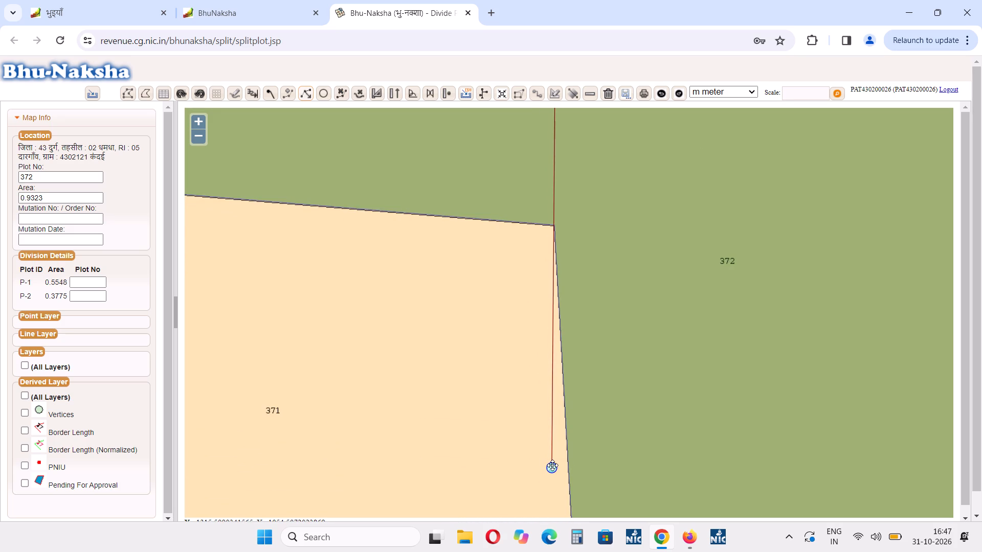
Shift the dividing line's upper endpoint slightly east, beyond plot 372's northern boundary, making the line about 55 m long.
{"action": "scroll", "coordinate": [555, 443], "scroll_direction": "down", "scroll_amount": 1}
{"action": "scroll", "coordinate": [559, 385], "scroll_direction": "down", "scroll_amount": 1}
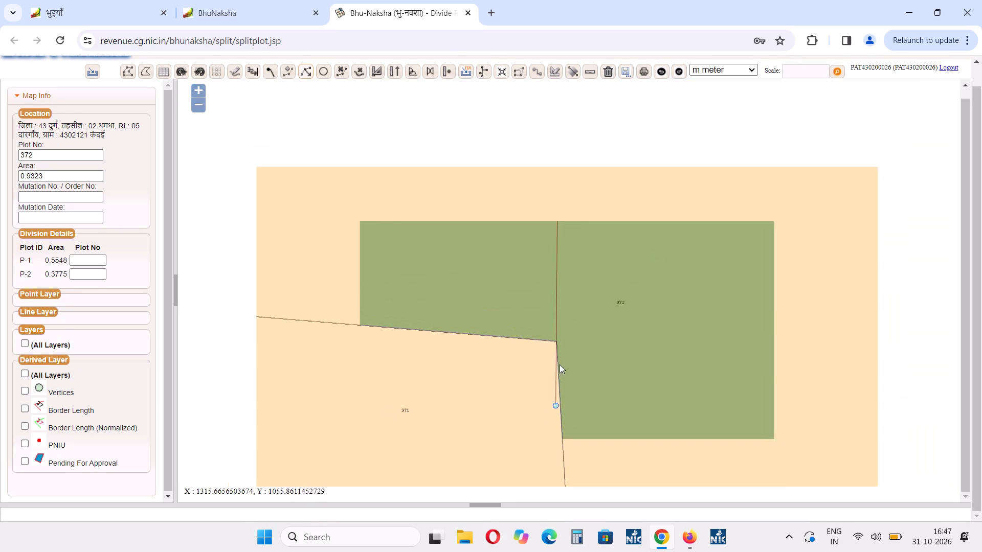
{"action": "scroll", "coordinate": [568, 291], "scroll_direction": "down", "scroll_amount": 2}
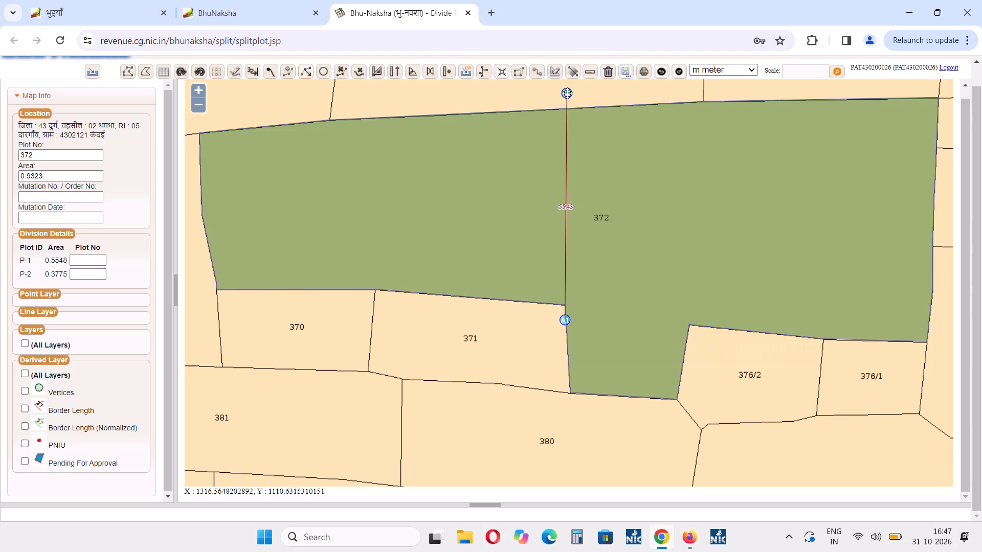
{"action": "left_click_drag", "start_coordinate": [567, 93], "coordinate": [572, 94]}
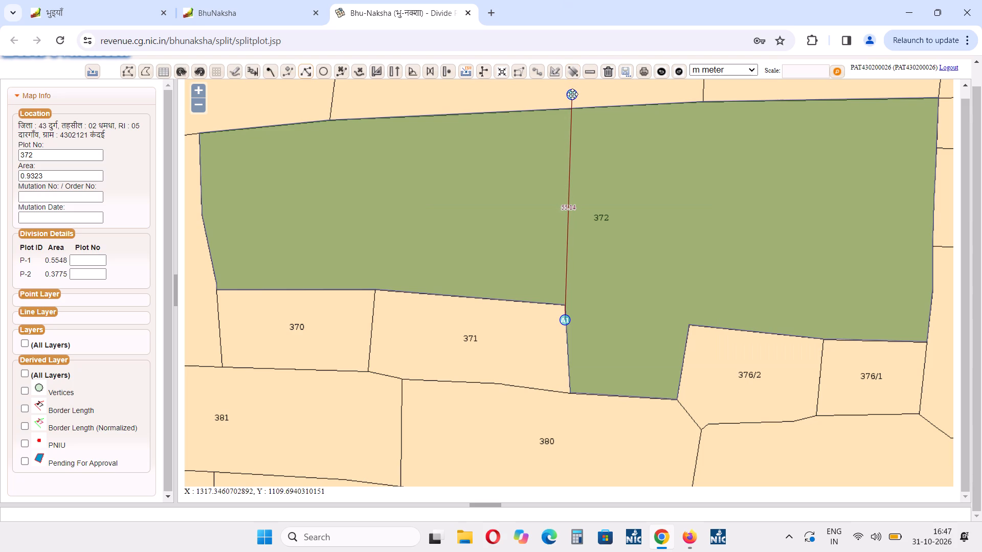
{"action": "left_click_drag", "start_coordinate": [572, 94], "coordinate": [575, 95]}
{"action": "scroll", "coordinate": [573, 96], "scroll_direction": "up", "scroll_amount": 2}
{"action": "scroll", "coordinate": [572, 101], "scroll_direction": "down", "scroll_amount": 1}
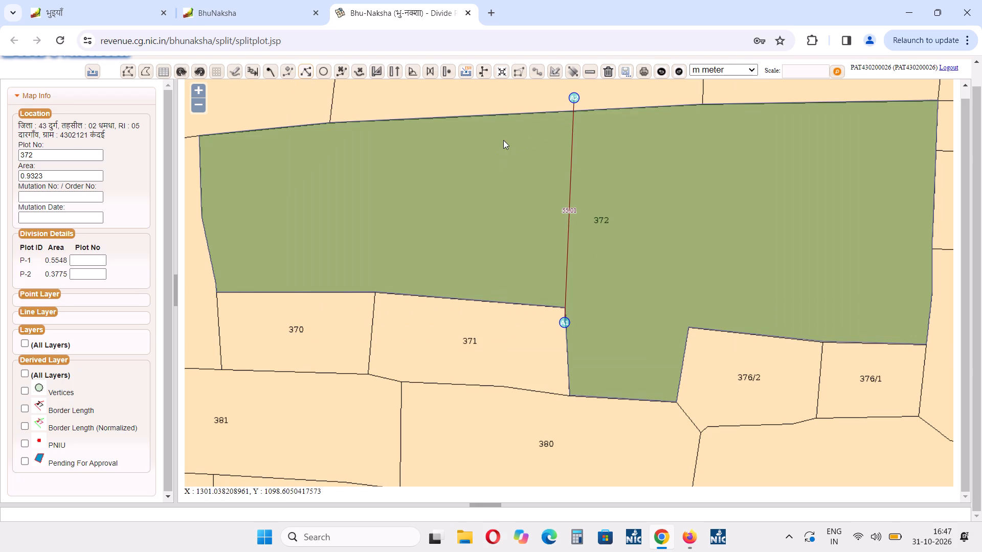
{"action": "left_click", "coordinate": [455, 317]}
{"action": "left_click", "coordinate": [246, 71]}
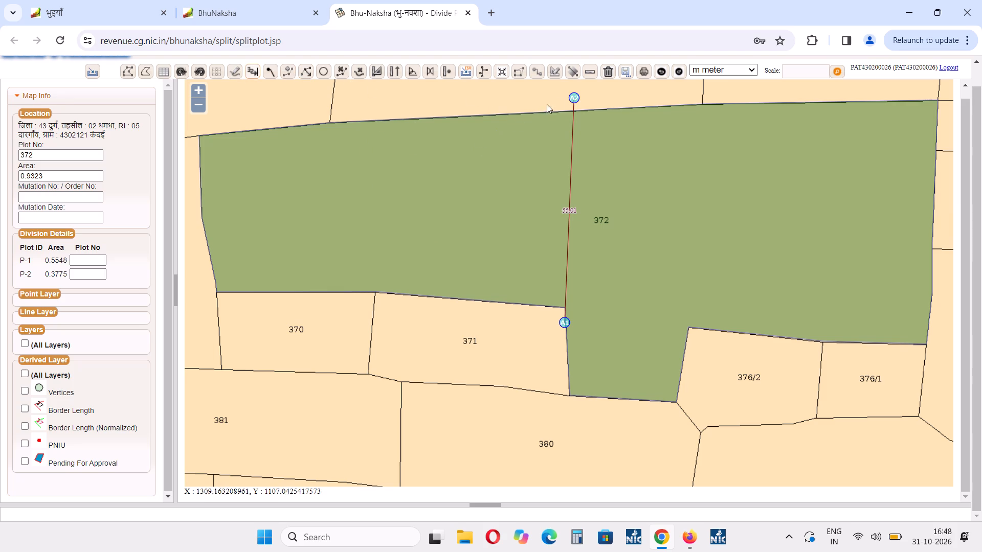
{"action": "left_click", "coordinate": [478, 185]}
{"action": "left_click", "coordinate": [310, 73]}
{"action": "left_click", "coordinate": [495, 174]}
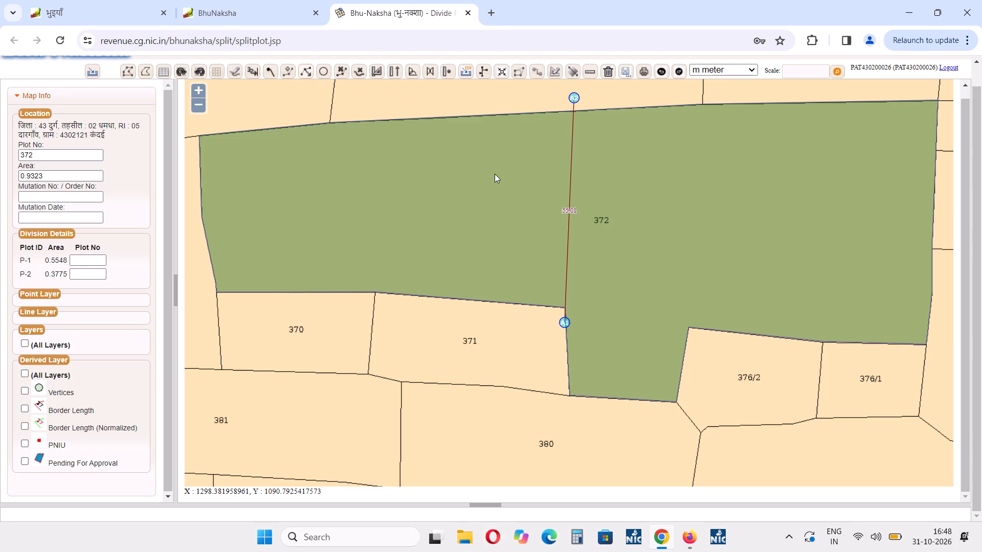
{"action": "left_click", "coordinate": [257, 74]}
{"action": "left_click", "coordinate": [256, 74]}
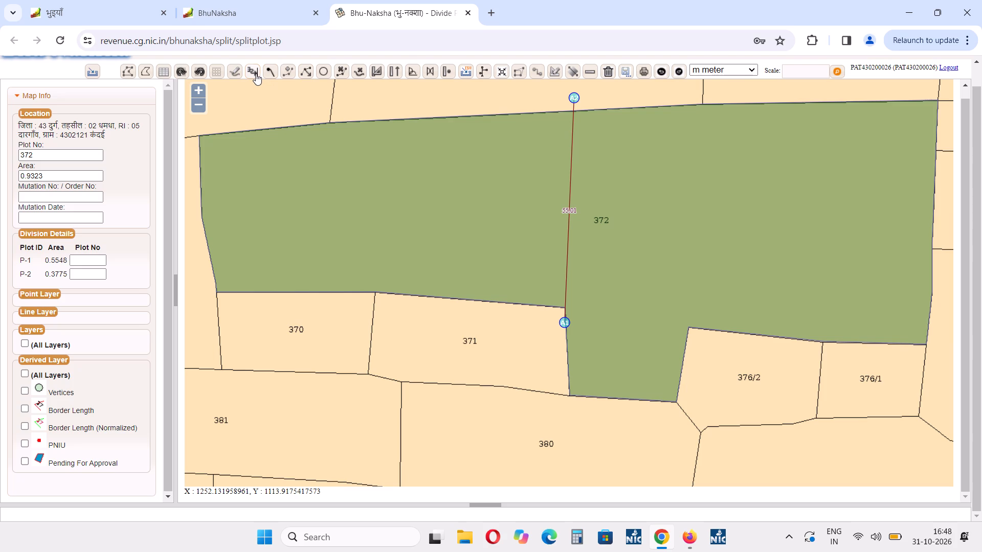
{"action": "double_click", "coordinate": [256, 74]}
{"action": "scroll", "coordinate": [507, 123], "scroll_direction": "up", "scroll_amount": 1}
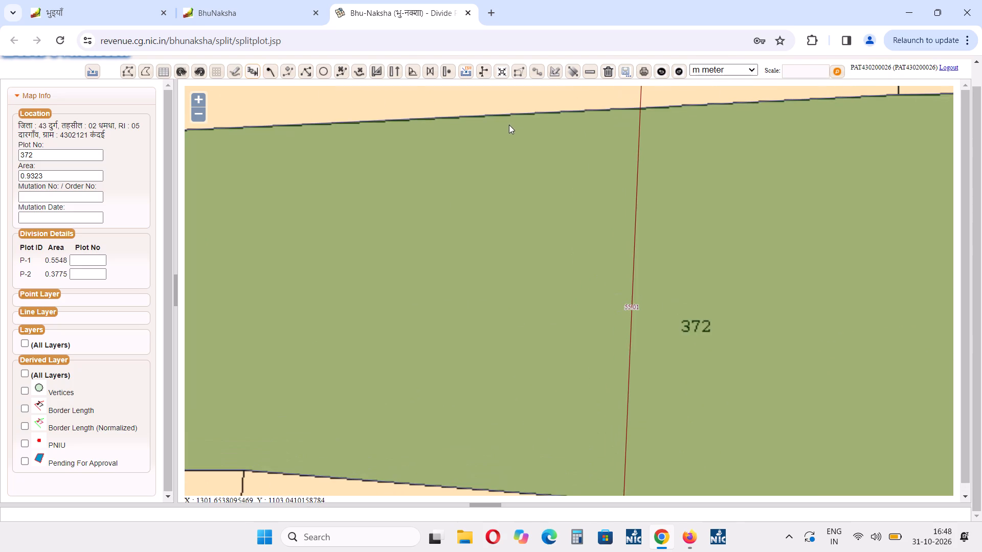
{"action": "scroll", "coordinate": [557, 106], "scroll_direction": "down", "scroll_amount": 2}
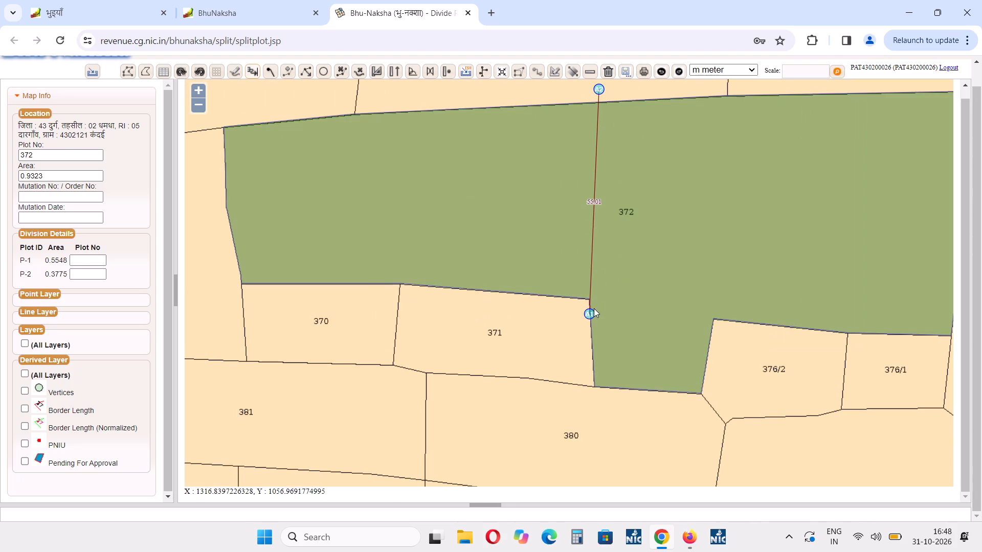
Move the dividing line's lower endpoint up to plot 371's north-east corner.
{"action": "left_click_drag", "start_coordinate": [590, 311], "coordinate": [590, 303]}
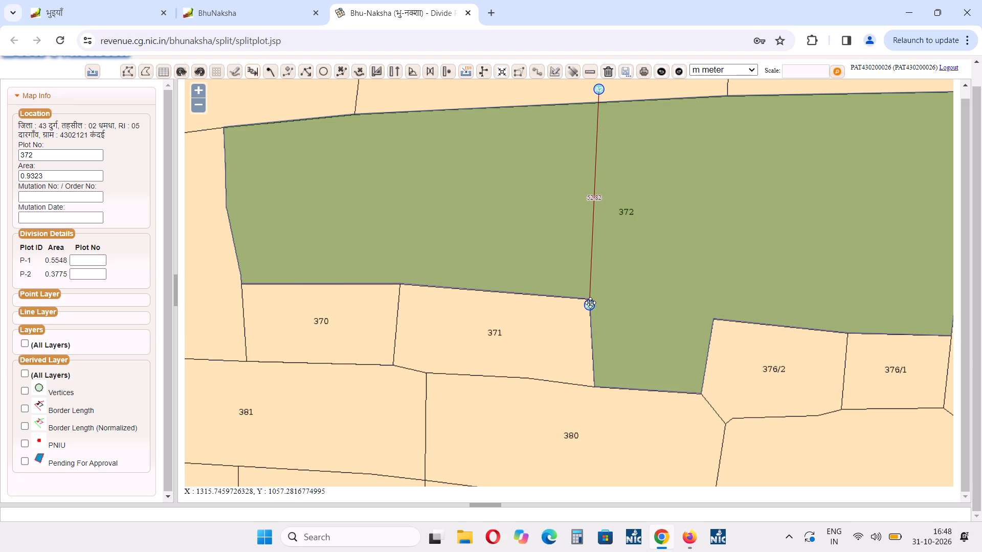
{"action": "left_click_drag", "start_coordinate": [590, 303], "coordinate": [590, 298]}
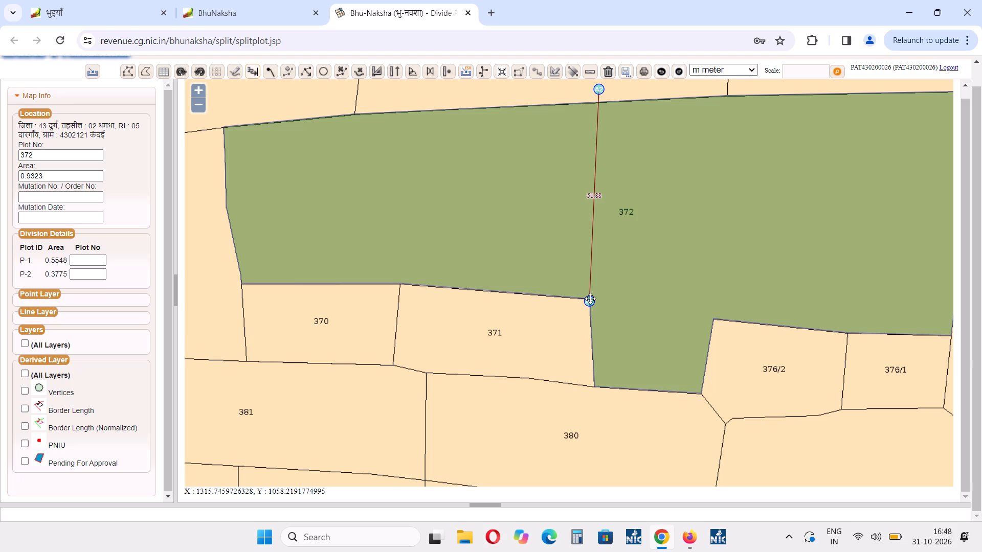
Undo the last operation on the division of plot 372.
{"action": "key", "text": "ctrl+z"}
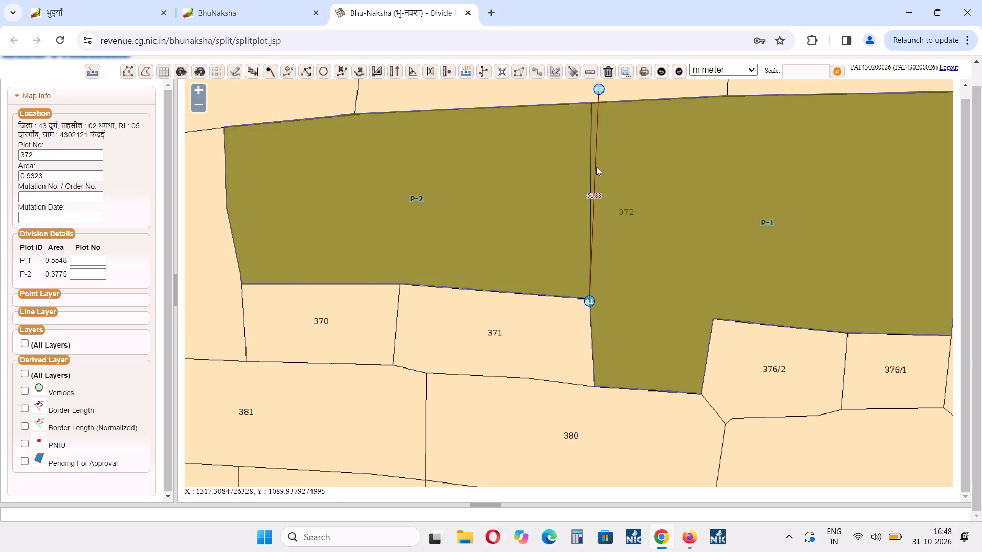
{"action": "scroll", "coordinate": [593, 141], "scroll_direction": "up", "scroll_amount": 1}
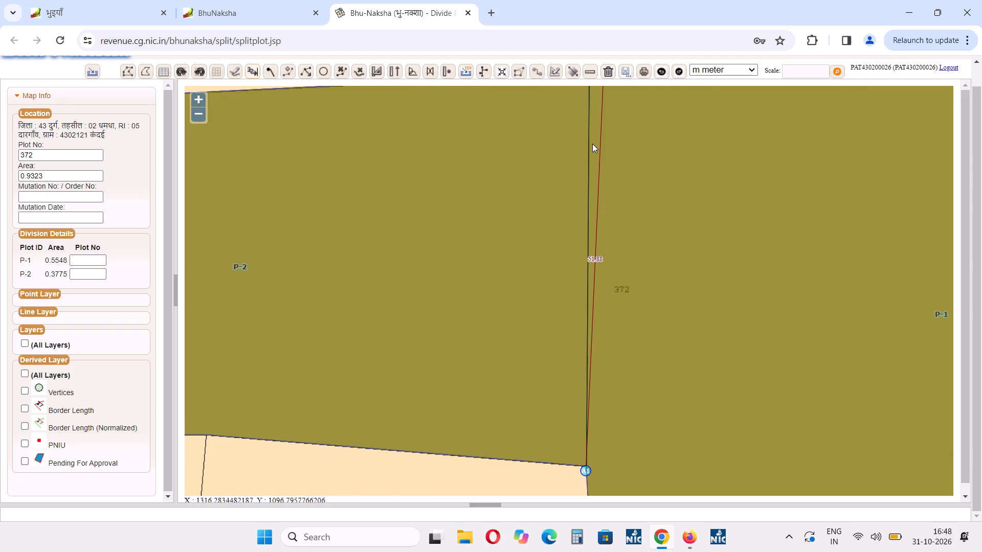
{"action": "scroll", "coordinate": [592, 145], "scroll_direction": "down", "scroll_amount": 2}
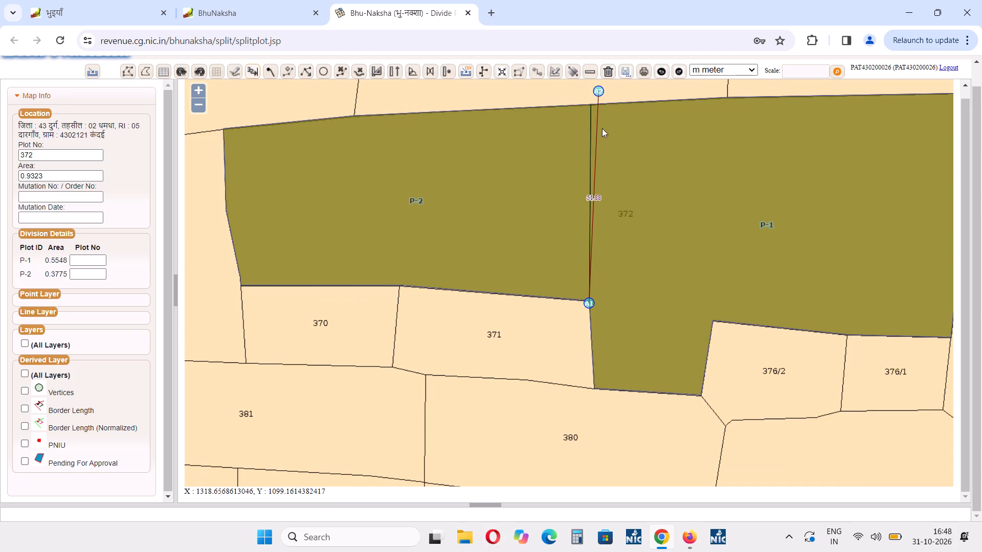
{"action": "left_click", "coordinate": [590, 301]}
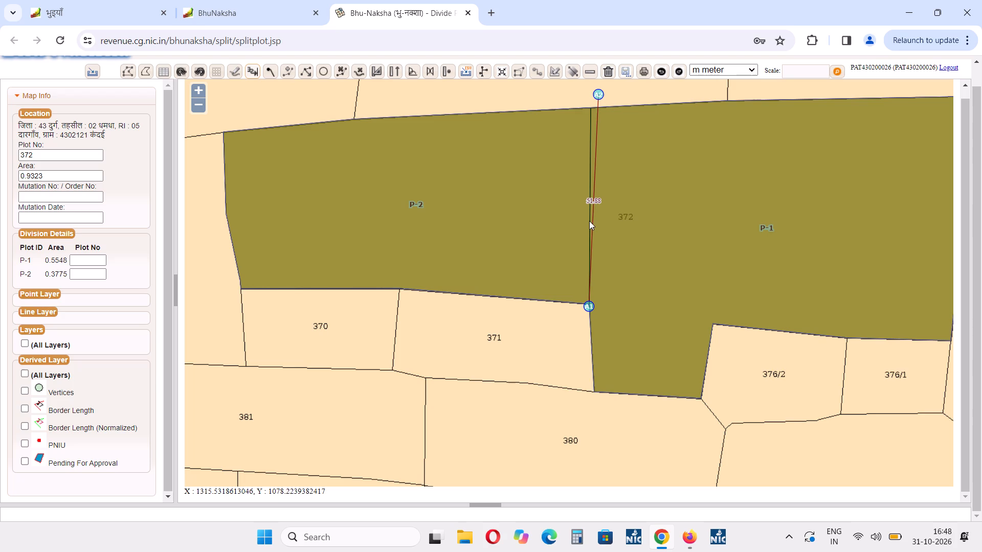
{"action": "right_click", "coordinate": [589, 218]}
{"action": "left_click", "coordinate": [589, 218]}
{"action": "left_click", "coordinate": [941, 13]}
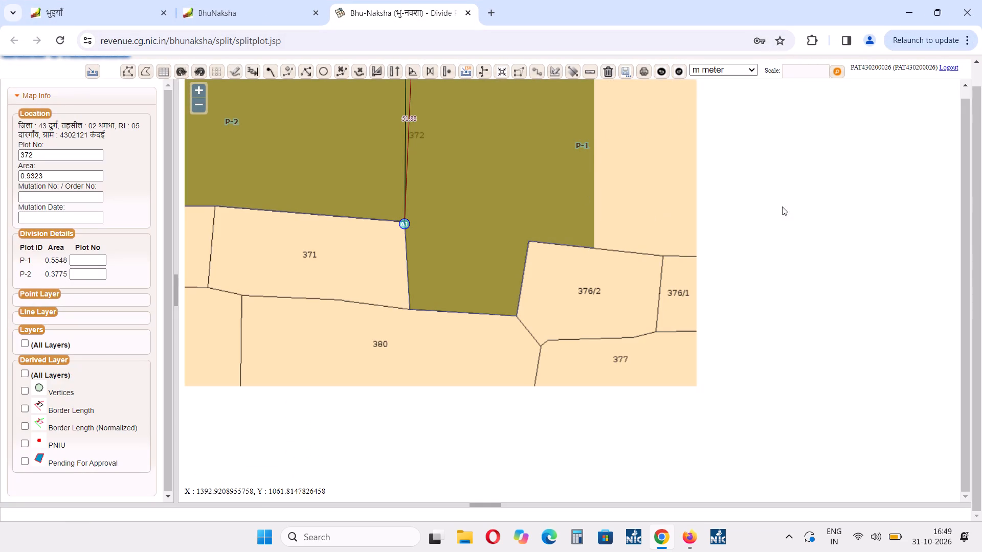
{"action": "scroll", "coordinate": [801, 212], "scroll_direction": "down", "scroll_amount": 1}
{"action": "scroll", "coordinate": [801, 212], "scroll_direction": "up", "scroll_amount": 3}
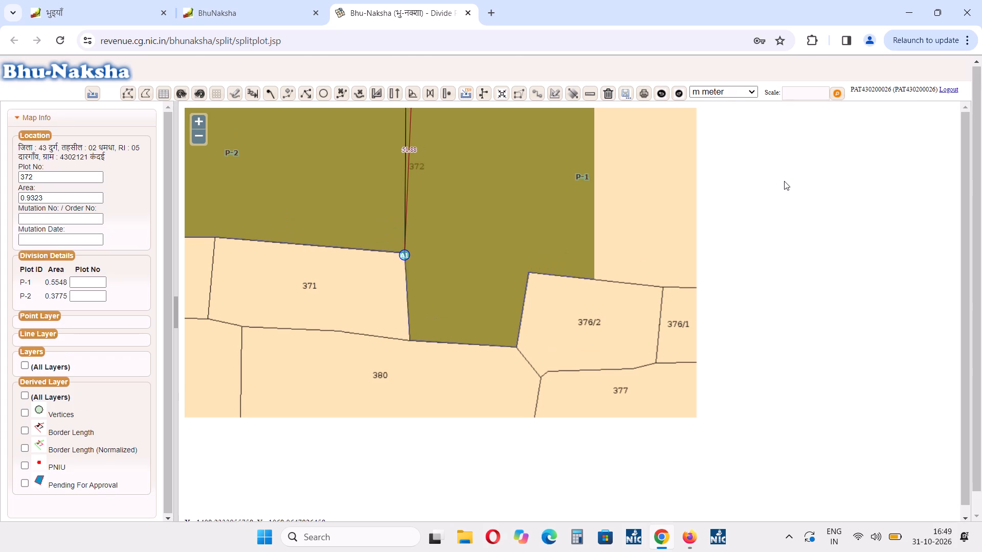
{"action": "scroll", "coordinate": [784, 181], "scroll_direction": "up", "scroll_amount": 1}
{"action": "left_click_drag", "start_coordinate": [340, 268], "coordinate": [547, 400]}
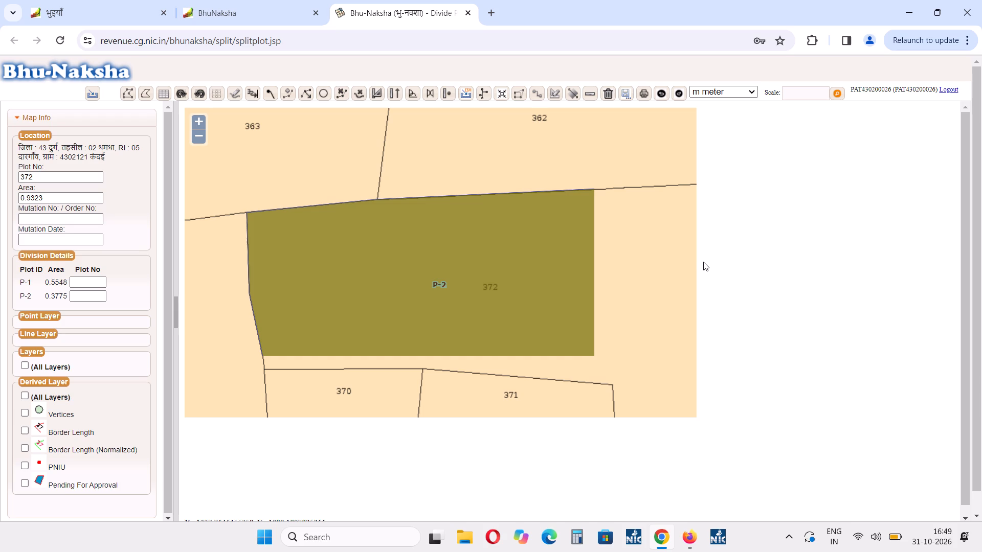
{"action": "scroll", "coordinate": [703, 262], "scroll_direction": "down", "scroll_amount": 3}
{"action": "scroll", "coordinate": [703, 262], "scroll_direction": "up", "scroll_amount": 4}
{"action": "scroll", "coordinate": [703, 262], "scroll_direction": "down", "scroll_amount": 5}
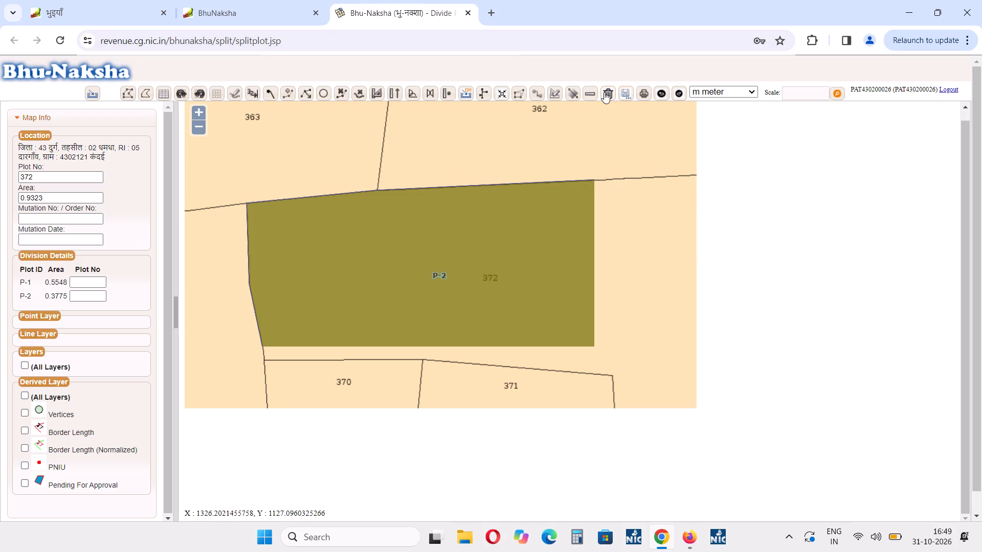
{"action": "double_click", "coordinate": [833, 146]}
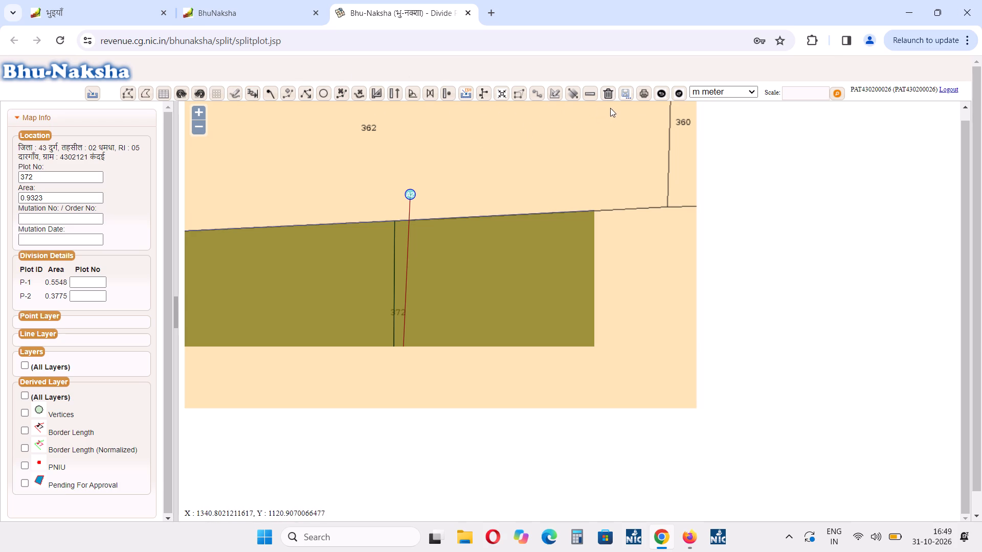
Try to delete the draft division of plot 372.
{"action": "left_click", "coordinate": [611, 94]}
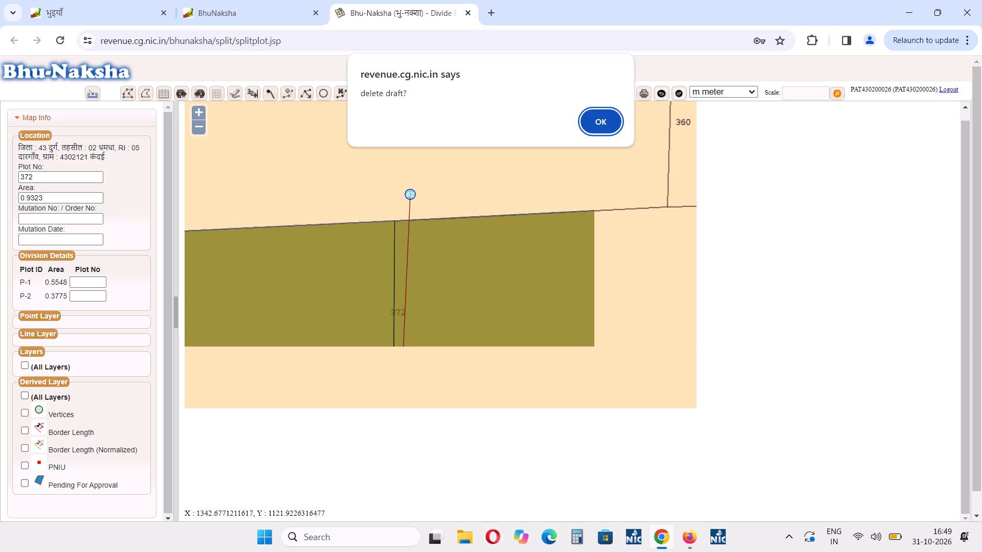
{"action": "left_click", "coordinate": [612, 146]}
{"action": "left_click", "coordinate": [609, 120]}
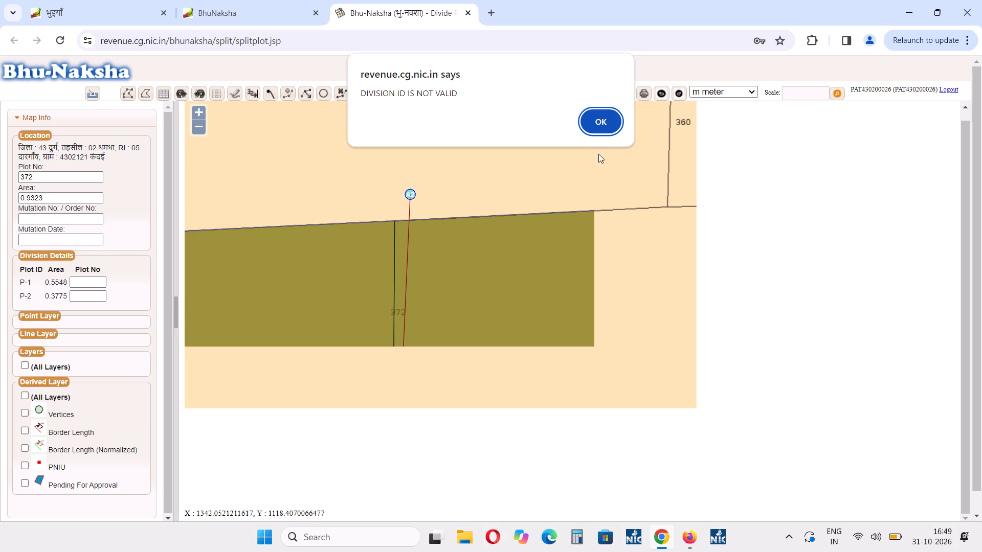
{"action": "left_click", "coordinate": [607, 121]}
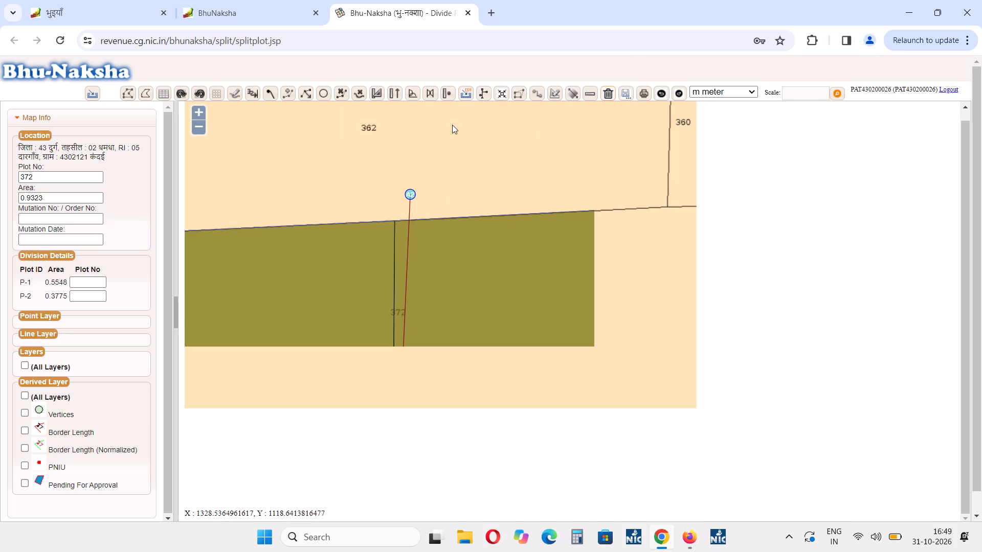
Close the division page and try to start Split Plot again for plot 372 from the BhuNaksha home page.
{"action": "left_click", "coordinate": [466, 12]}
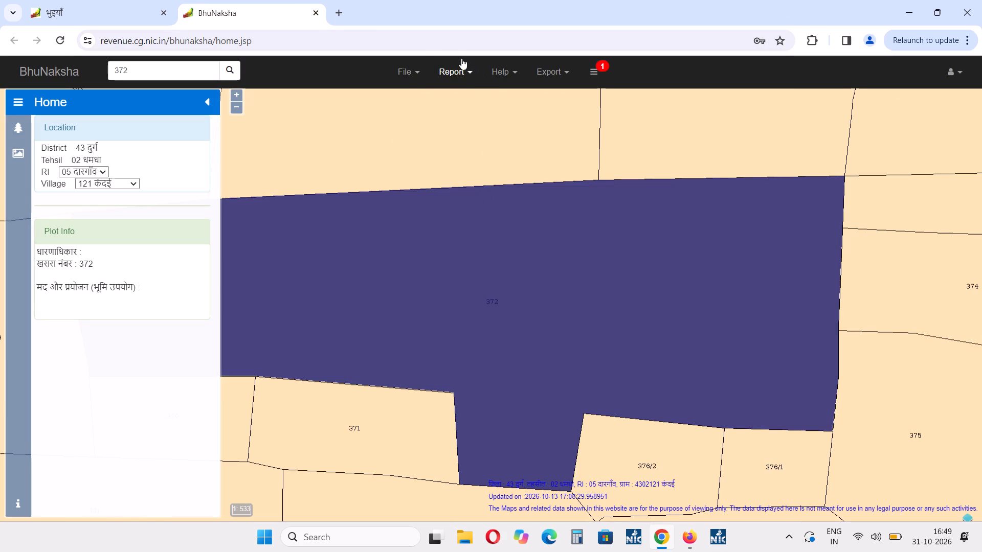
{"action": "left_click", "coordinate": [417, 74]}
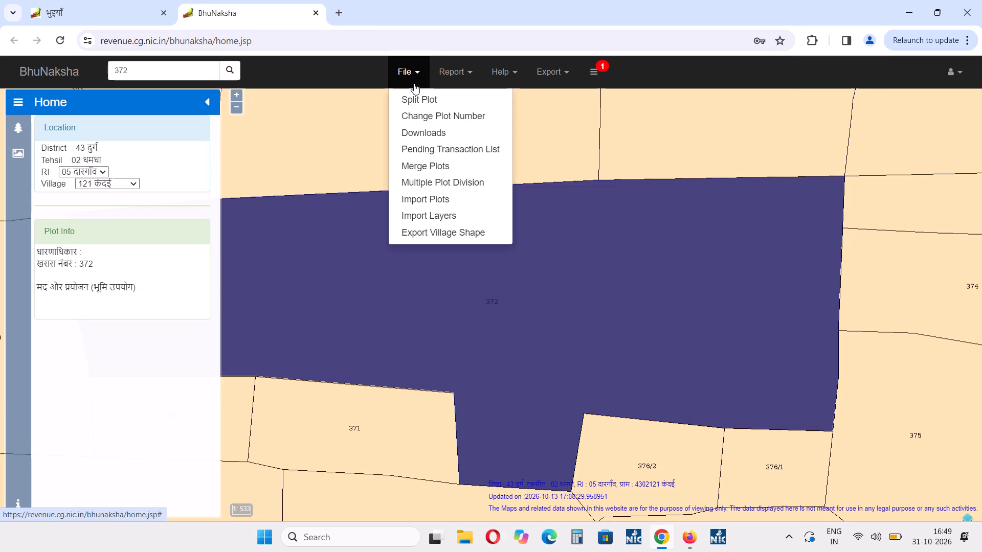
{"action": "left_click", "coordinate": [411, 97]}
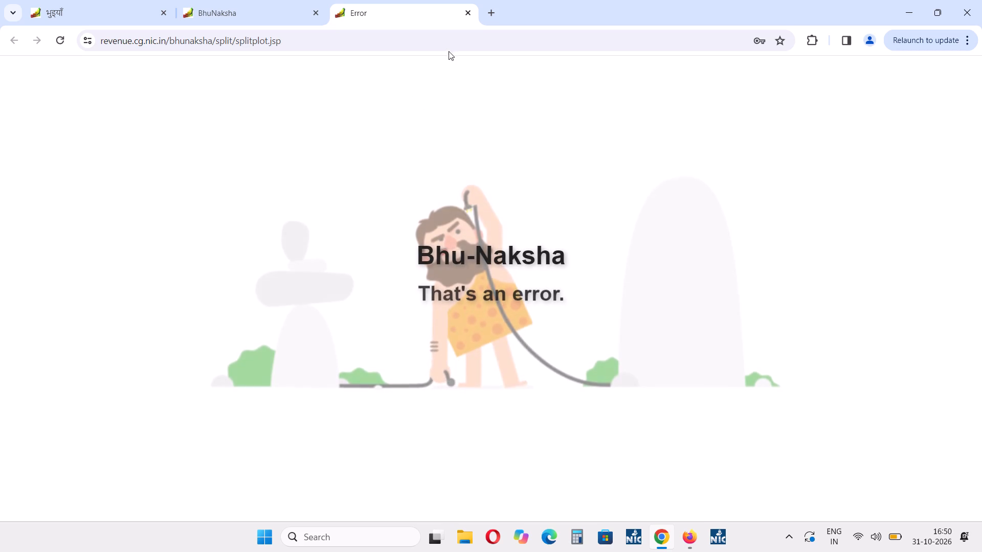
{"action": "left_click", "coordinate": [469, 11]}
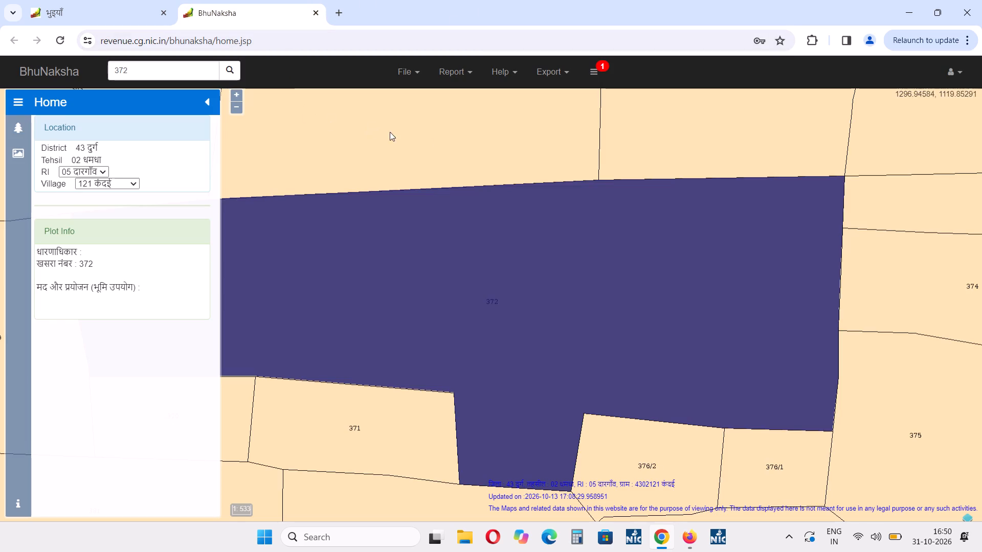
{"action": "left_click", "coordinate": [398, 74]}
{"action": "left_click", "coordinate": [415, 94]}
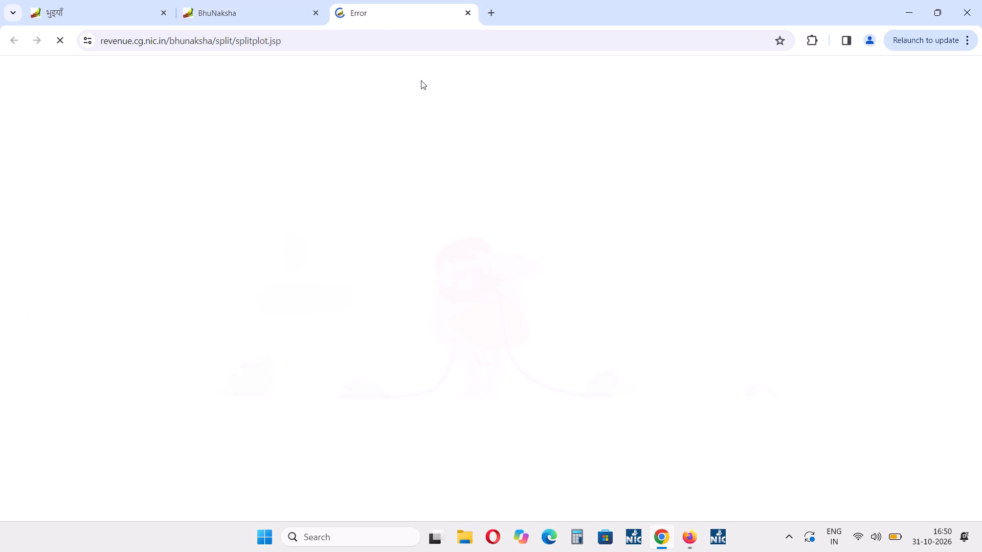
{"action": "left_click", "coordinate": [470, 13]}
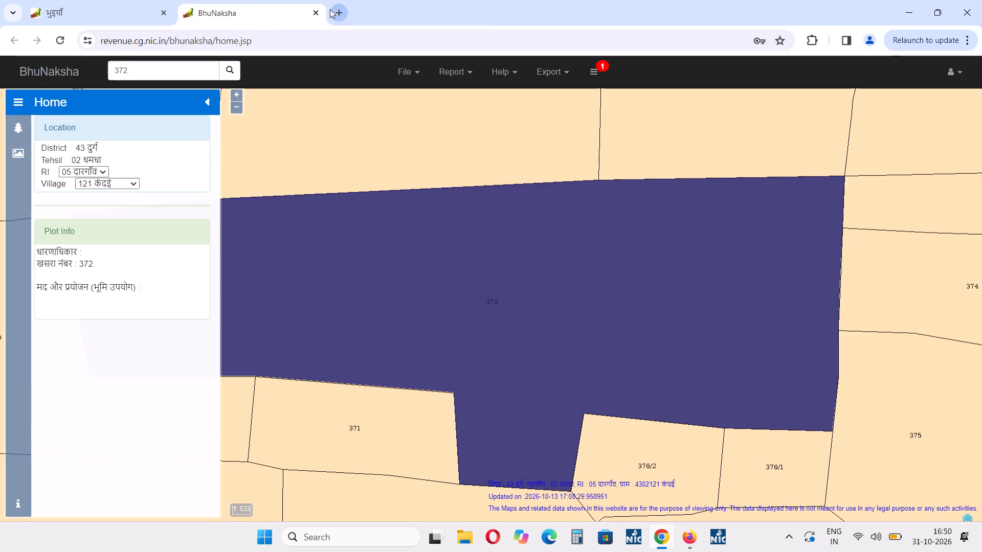
Close the BhuNaksha home page and reopen it from the भुइयाँ site.
{"action": "left_click", "coordinate": [317, 11]}
{"action": "left_click", "coordinate": [530, 145]}
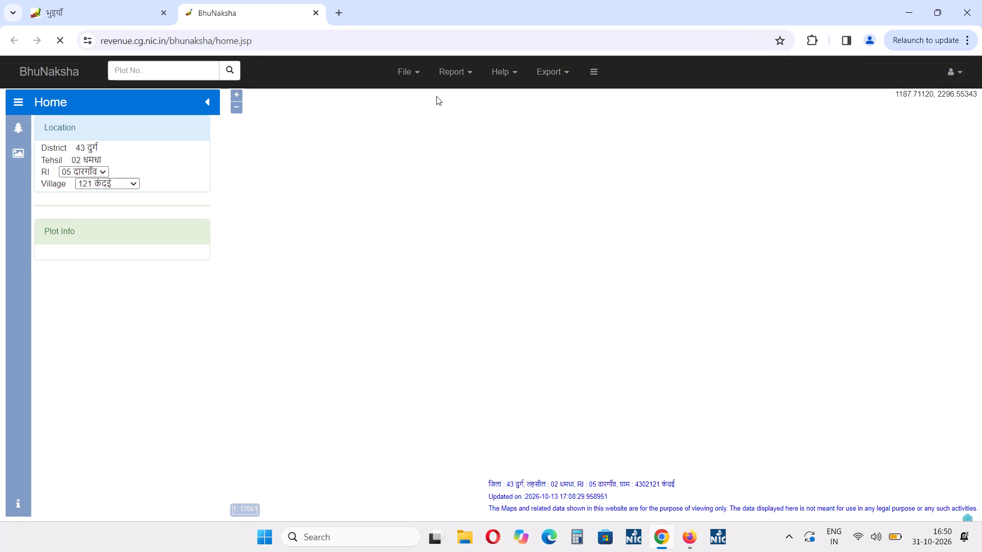
{"action": "left_click", "coordinate": [415, 80]}
{"action": "left_click", "coordinate": [415, 80]}
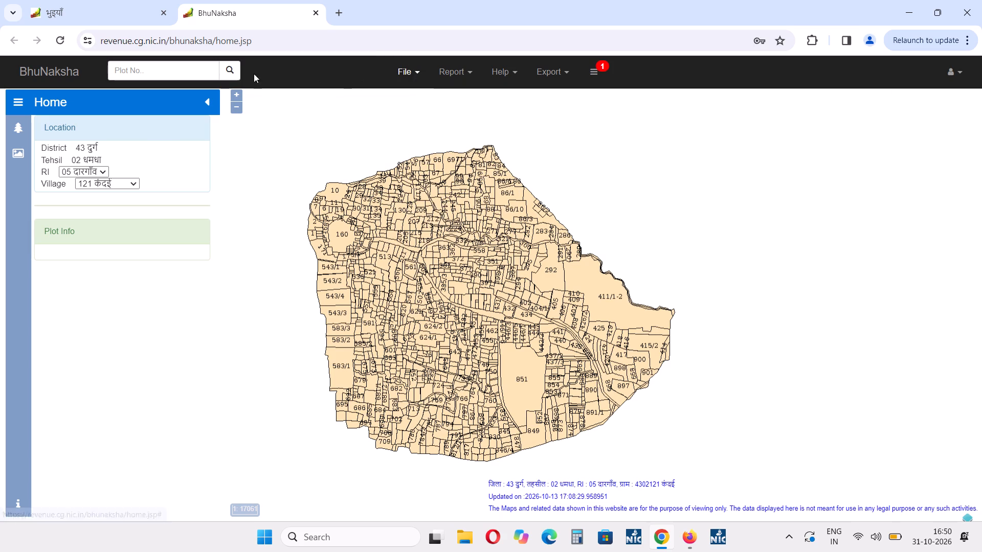
Search for plot 372 in village 121 कंदई to select it on the map.
{"action": "left_click", "coordinate": [210, 65]}
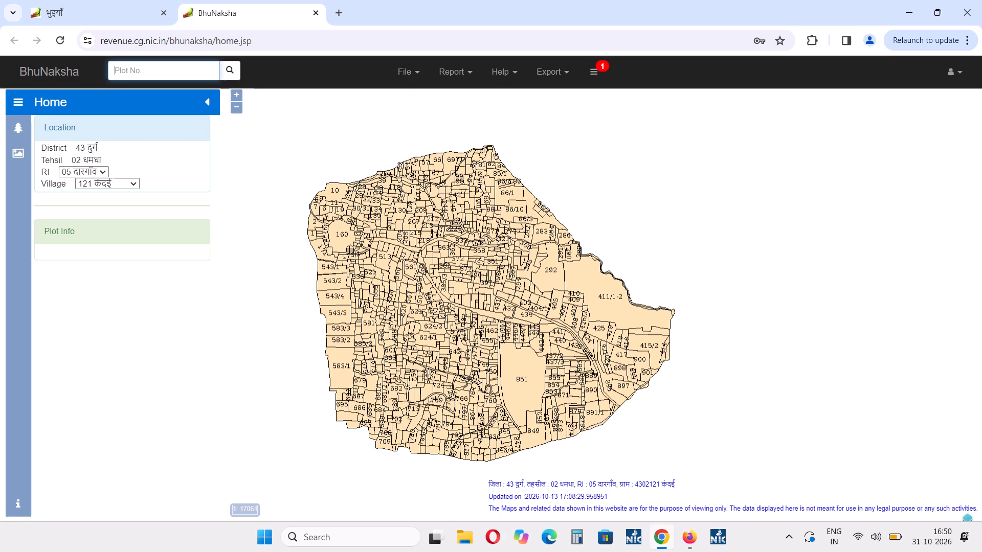
{"action": "key", "text": "3"}
{"action": "key", "text": "7"}
{"action": "key", "text": "2"}
{"action": "left_click", "coordinate": [398, 75]}
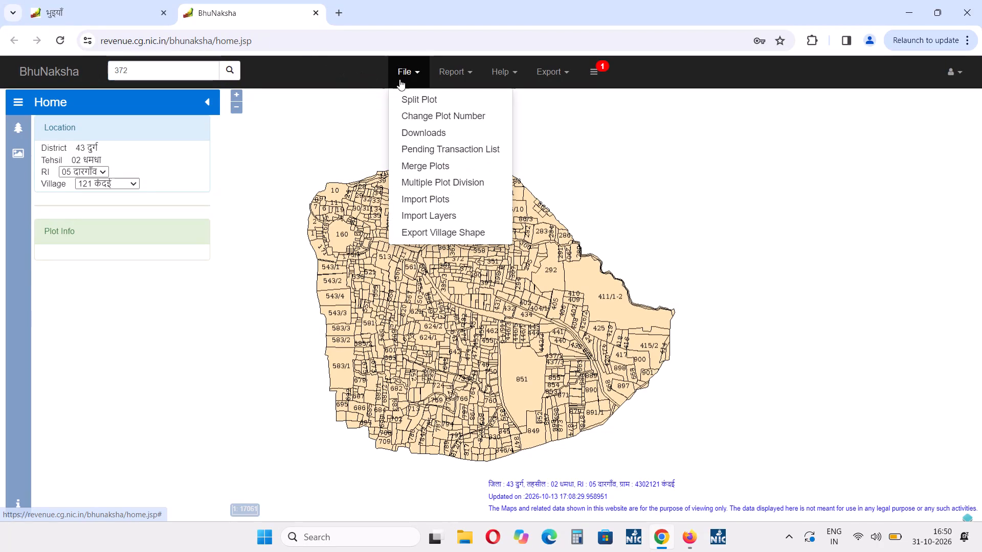
{"action": "left_click", "coordinate": [258, 59]}
{"action": "left_click", "coordinate": [235, 63]}
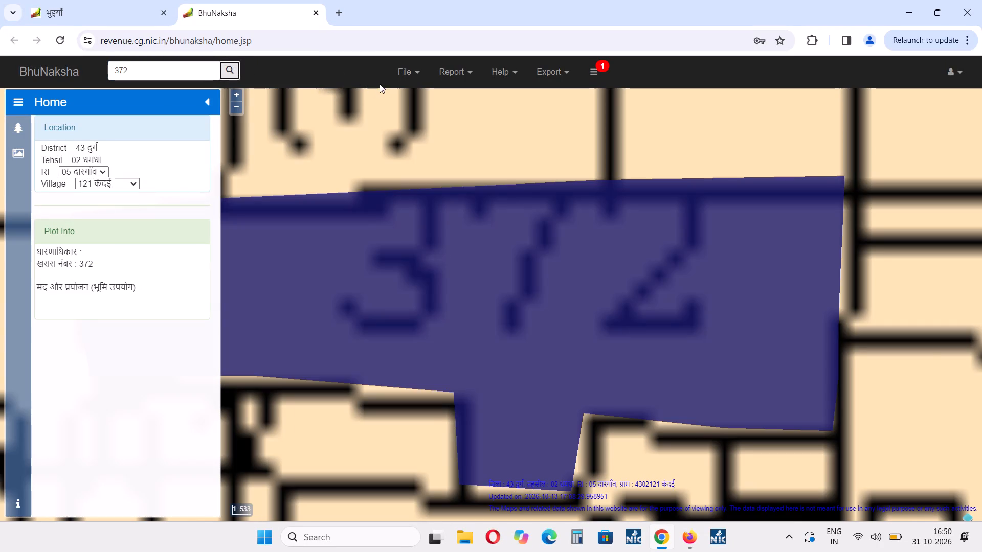
Start Split Plot for plot 372 and divide it with a line about 54 m long from near plot 371's northeast corner across the northern boundary.
{"action": "left_click", "coordinate": [397, 79]}
{"action": "left_click", "coordinate": [410, 97]}
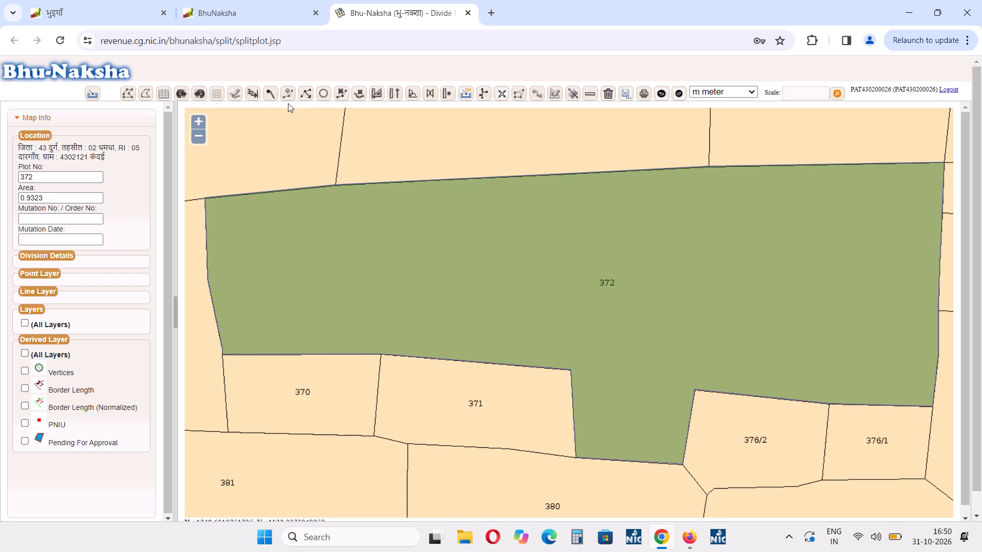
{"action": "left_click", "coordinate": [230, 92]}
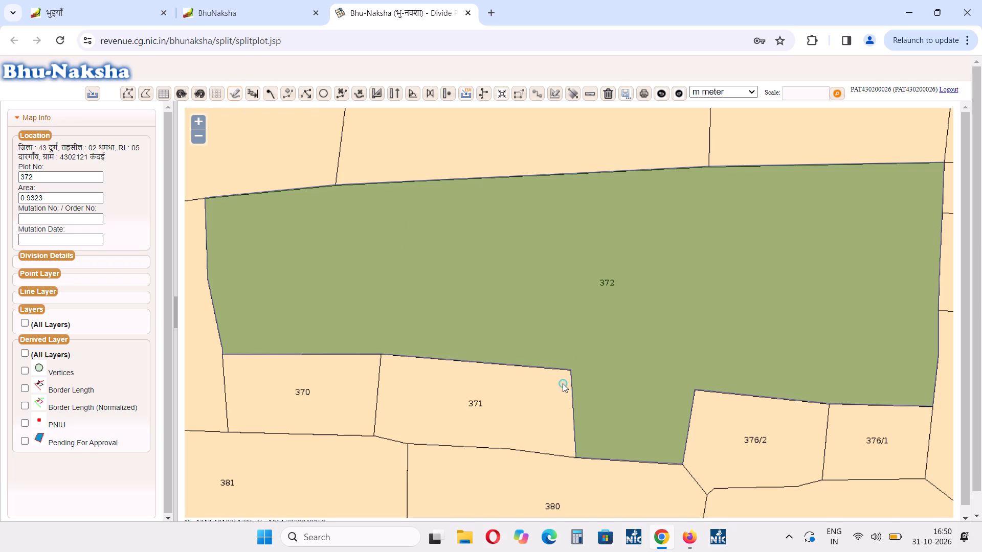
{"action": "left_click", "coordinate": [564, 383]}
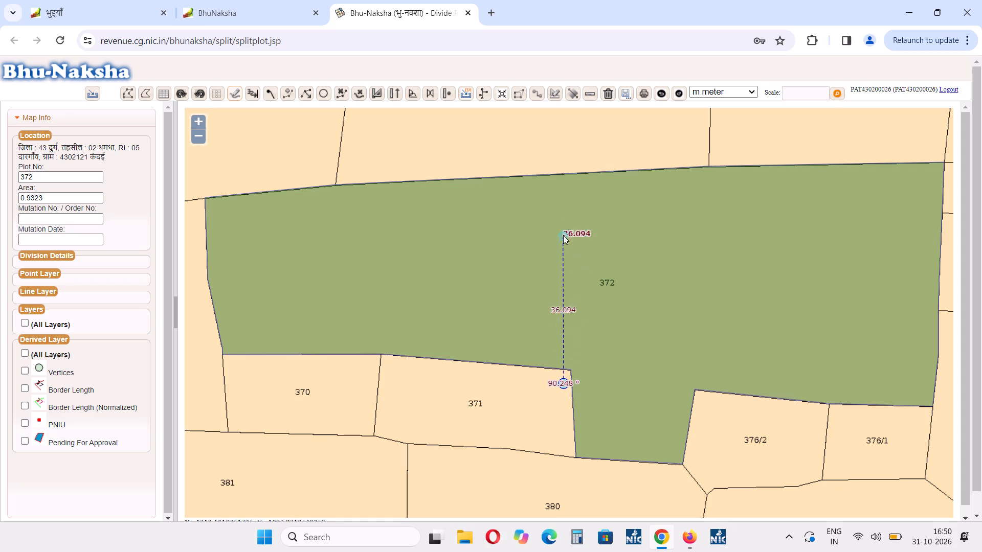
{"action": "left_click", "coordinate": [585, 164]}
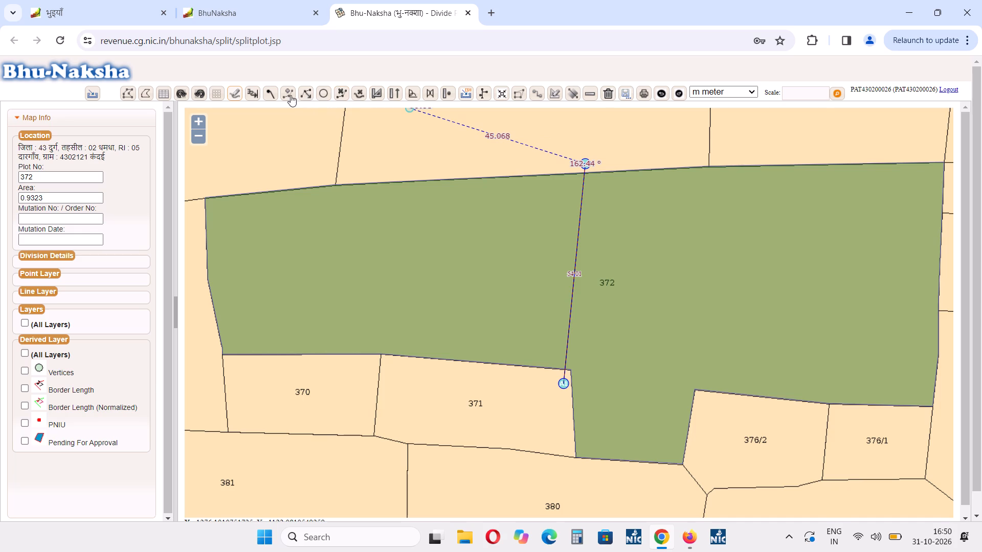
{"action": "left_click", "coordinate": [247, 93]}
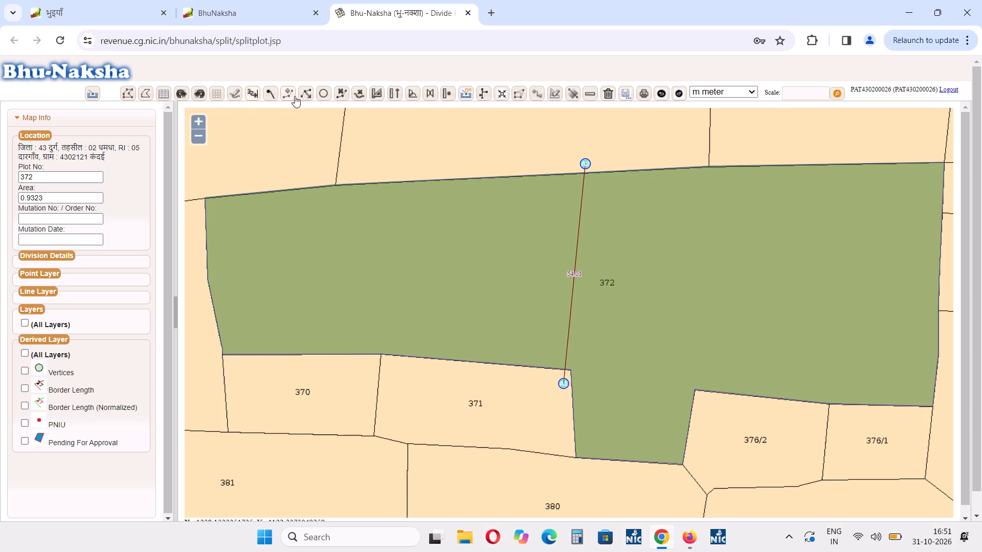
{"action": "left_click", "coordinate": [307, 94]}
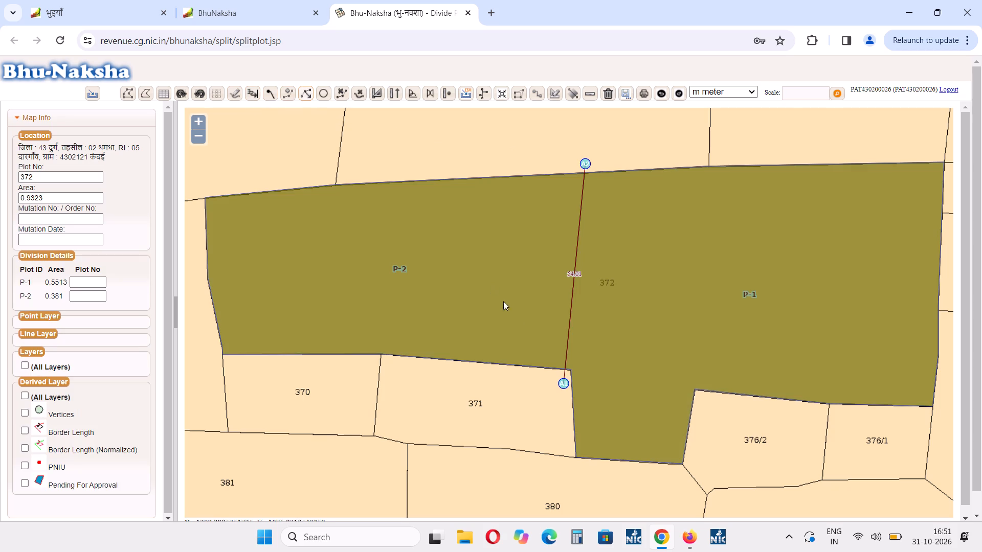
Shift the dividing line's southern endpoint slightly east, closer to plot 371's corner, so the western part is 0.3843 and the eastern part 0.548.
{"action": "left_click_drag", "start_coordinate": [561, 384], "coordinate": [565, 383]}
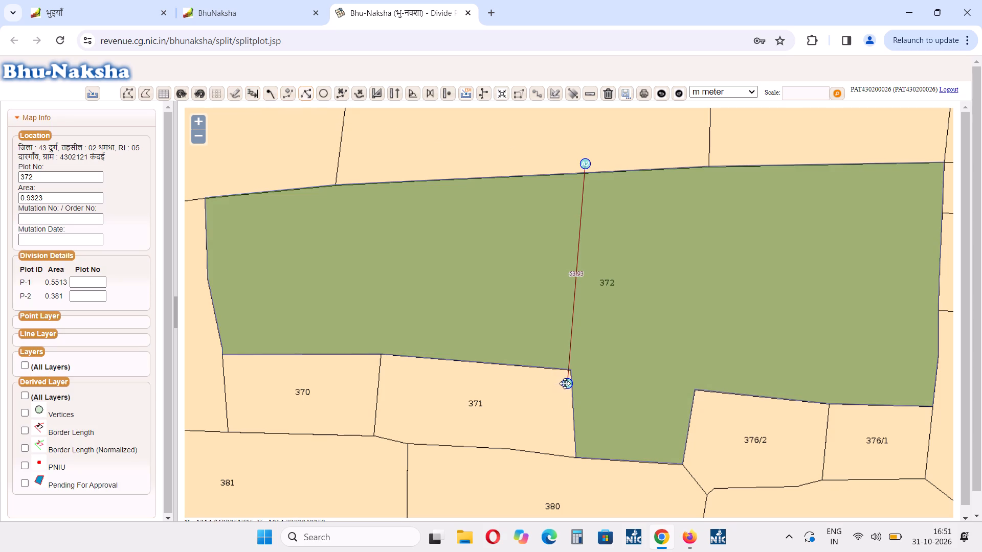
{"action": "left_click_drag", "start_coordinate": [565, 383], "coordinate": [567, 383]}
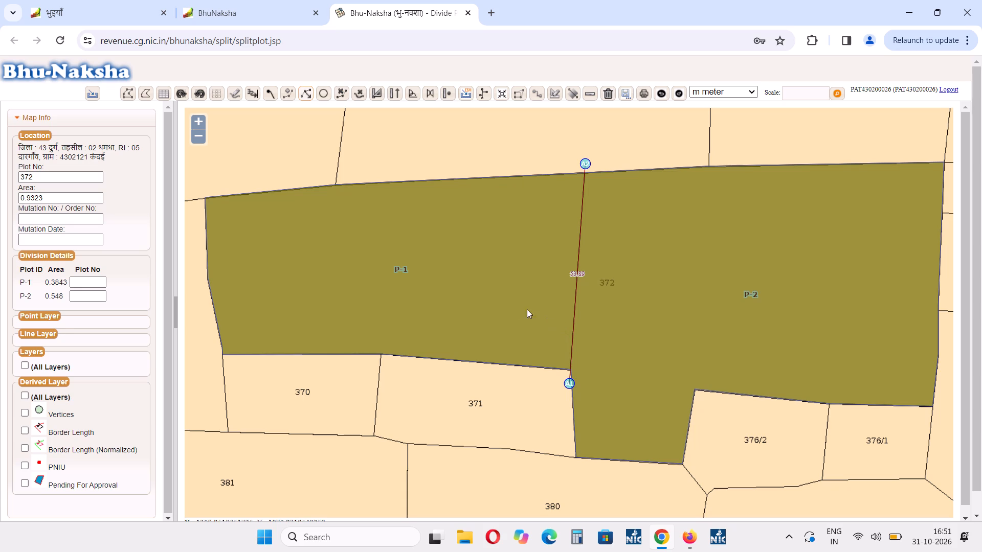
Number the western part P-1 as 372/2 and the eastern part P-2 as 372/1 in the division details.
{"action": "left_click", "coordinate": [402, 268]}
{"action": "left_click", "coordinate": [92, 279]}
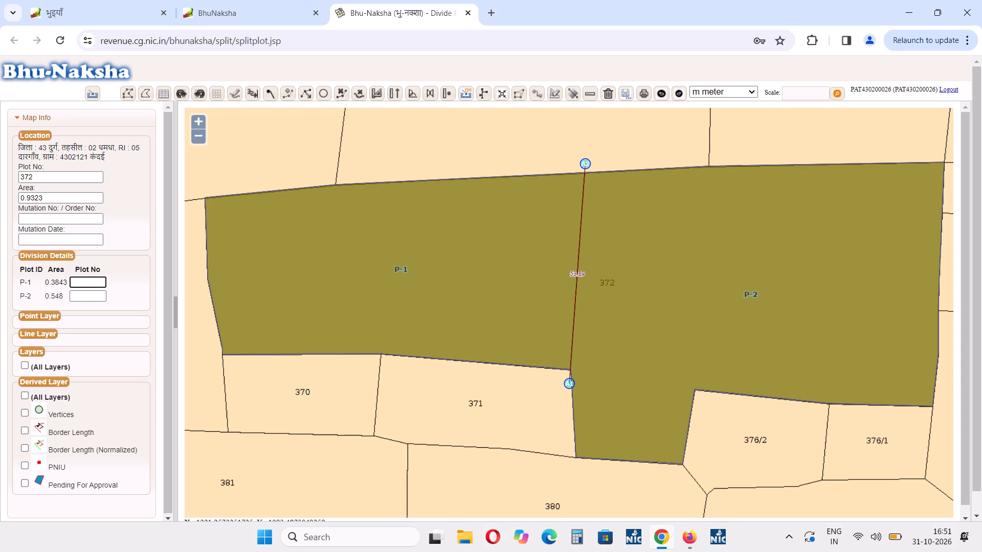
{"action": "type", "text": "372"}
{"action": "type", "text": "/2"}
{"action": "left_click", "coordinate": [95, 299]}
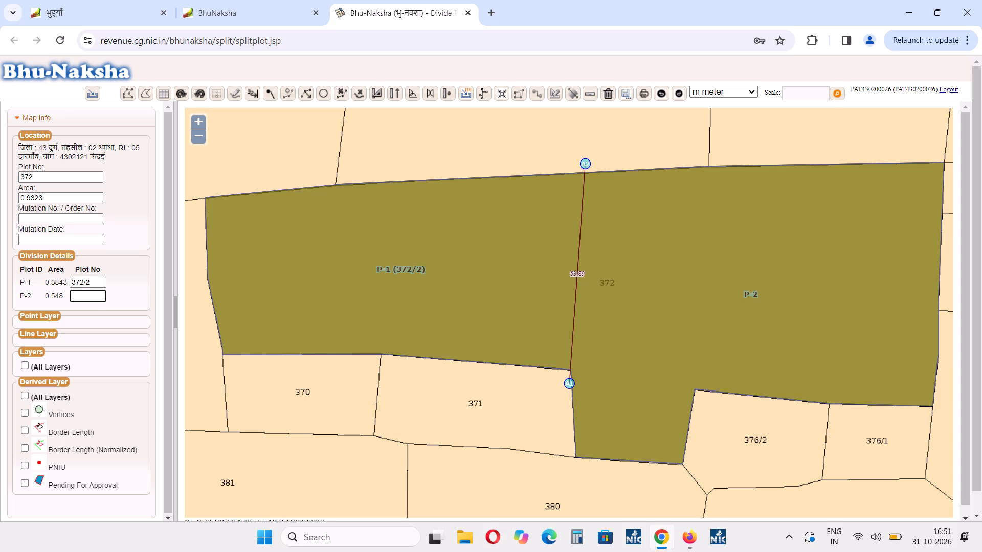
{"action": "type", "text": "372/1"}
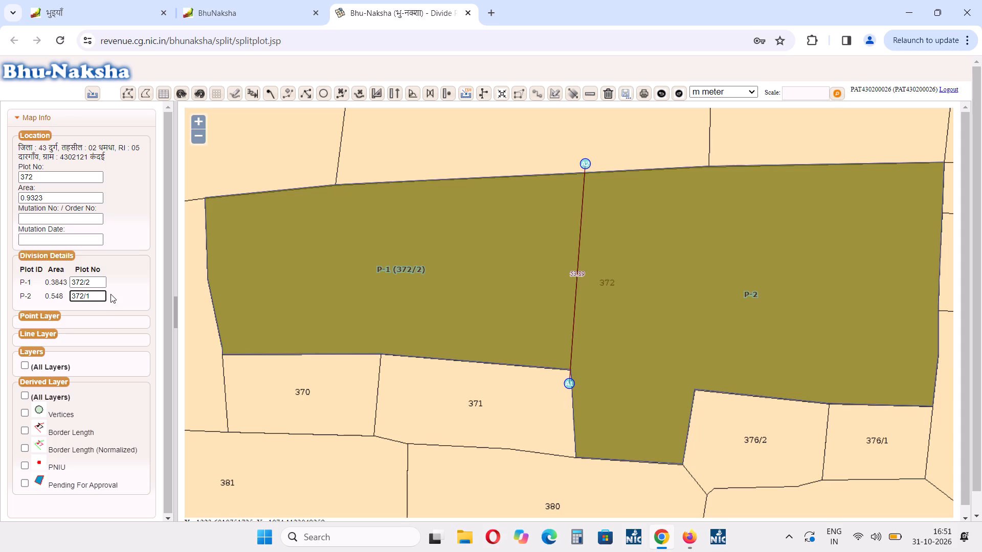
{"action": "left_click", "coordinate": [110, 294]}
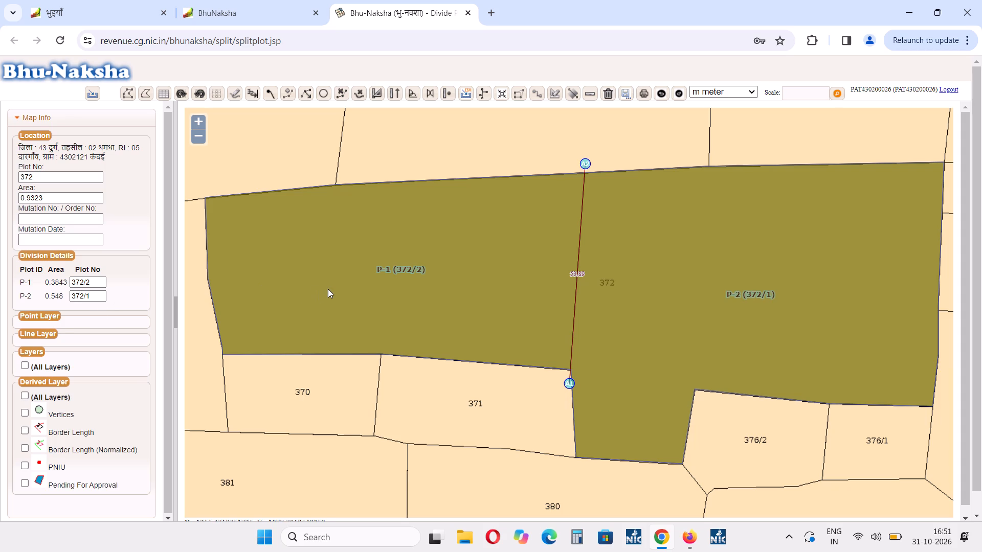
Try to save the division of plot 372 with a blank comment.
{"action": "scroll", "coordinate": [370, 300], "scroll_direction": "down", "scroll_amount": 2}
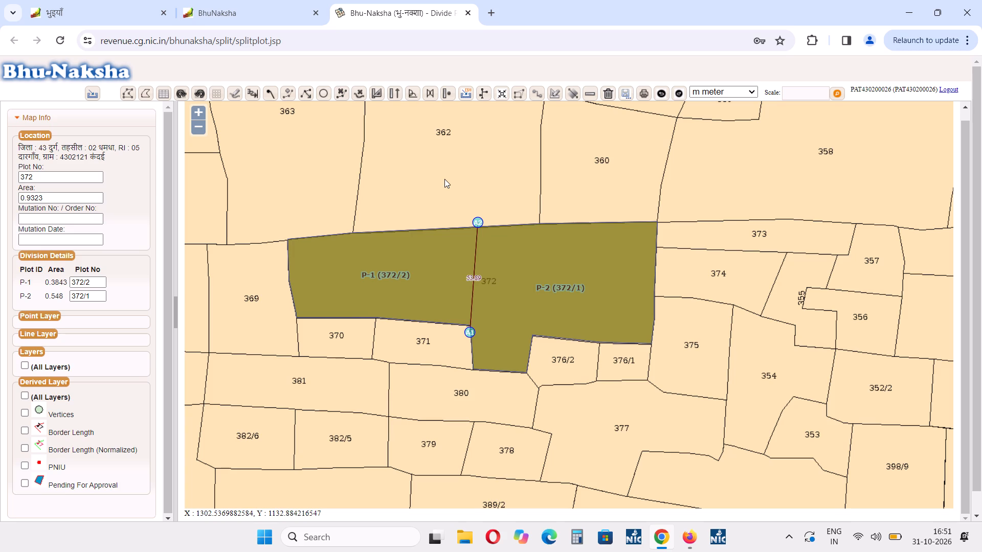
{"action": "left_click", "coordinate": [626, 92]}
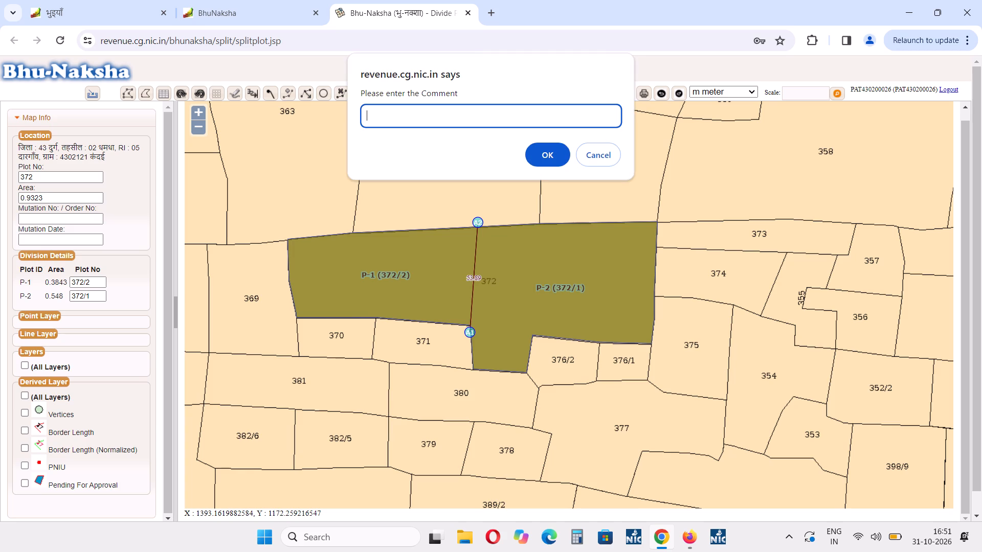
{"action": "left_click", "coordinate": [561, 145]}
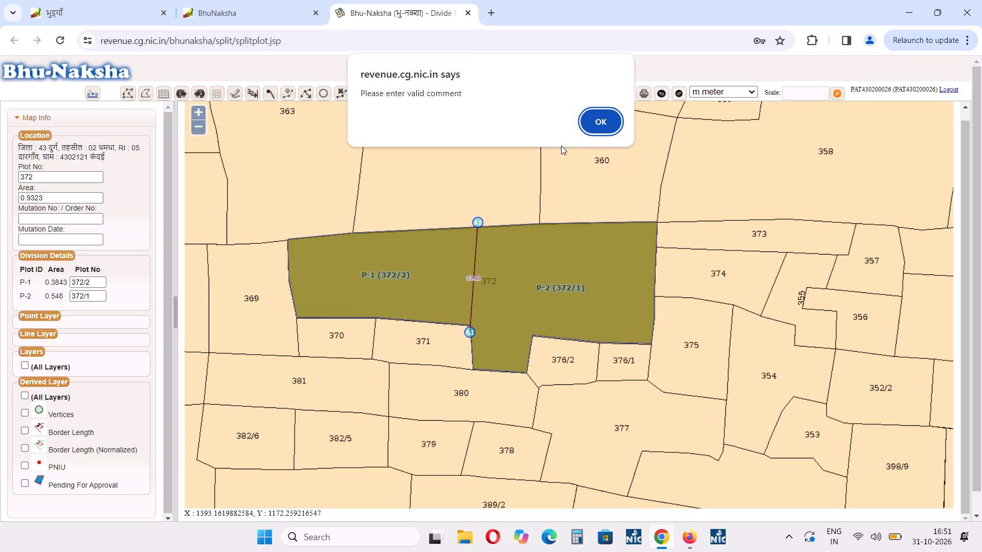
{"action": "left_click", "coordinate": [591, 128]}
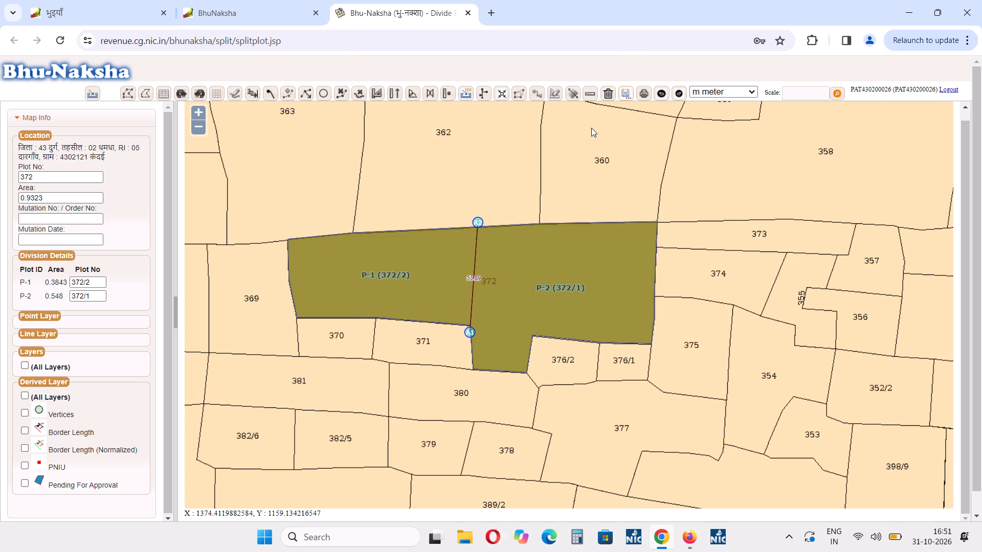
Save the division of plot 372 with the comment OK.
{"action": "left_click", "coordinate": [624, 96]}
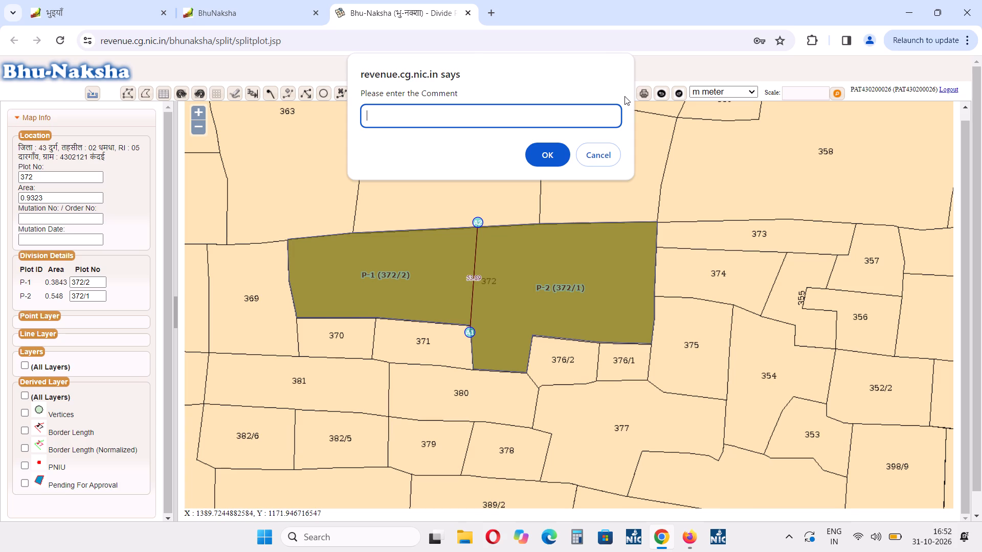
{"action": "type", "text": "OK"}
{"action": "left_click", "coordinate": [559, 148]}
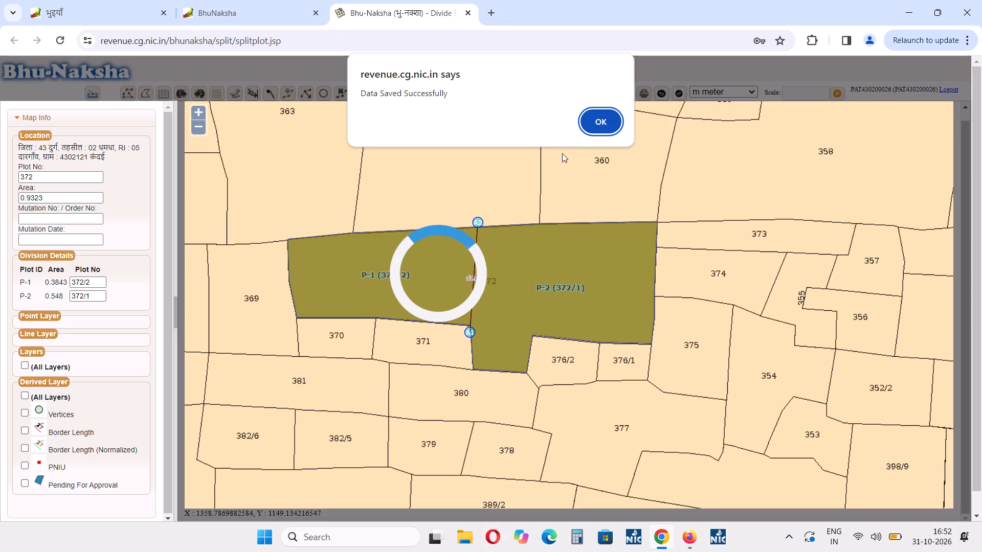
{"action": "left_click", "coordinate": [575, 138]}
{"action": "left_click", "coordinate": [590, 131]}
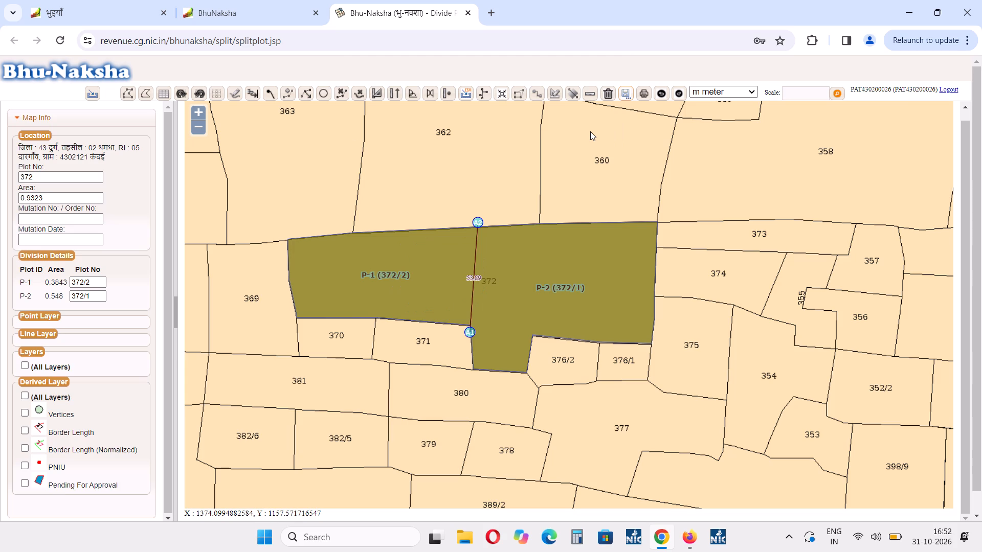
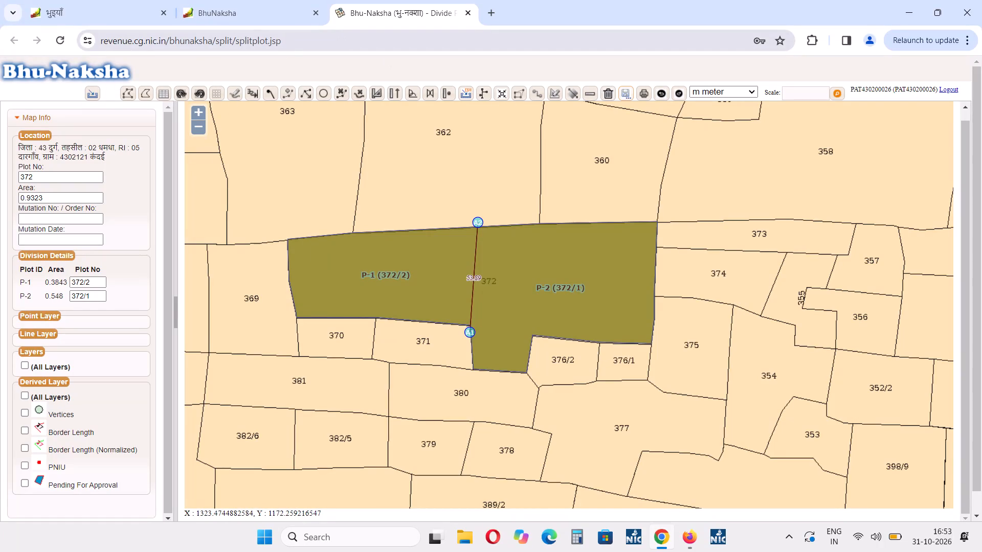
Search for plot 381 in village 121 कंदई and open it in Split Plot, closing plot 372's finished division page.
{"action": "left_click", "coordinate": [248, 14]}
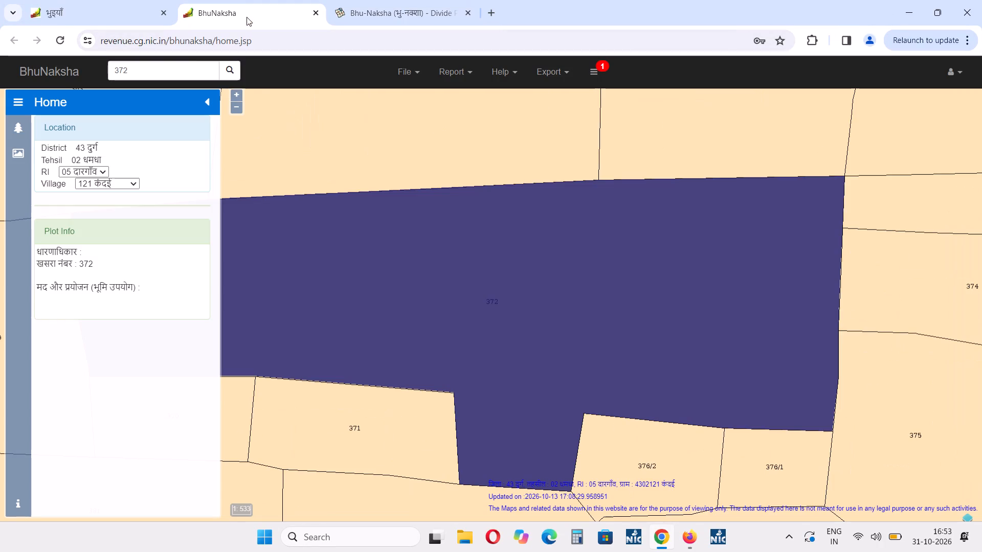
{"action": "left_click", "coordinate": [188, 66]}
{"action": "key", "text": "BackSpace"}
{"action": "key", "text": "BackSpace"}
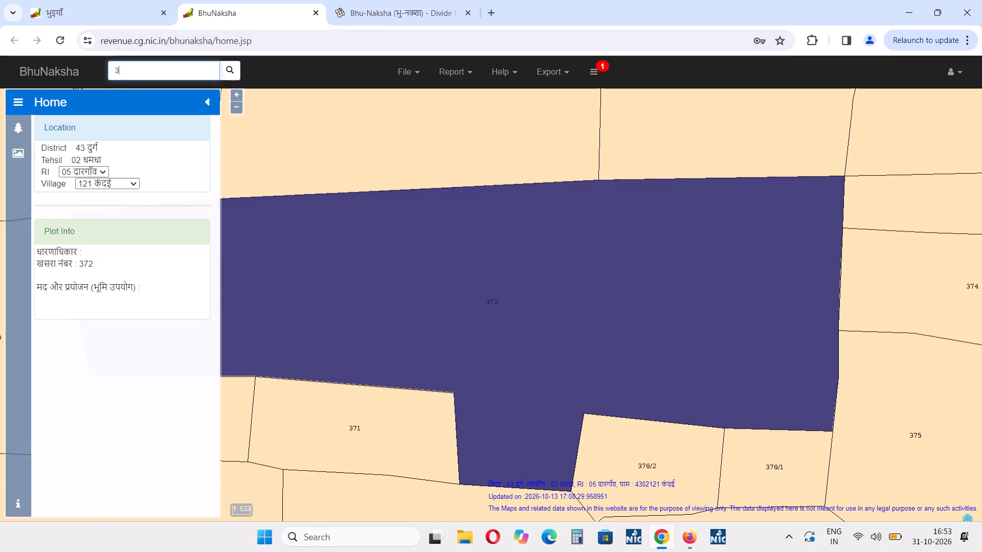
{"action": "type", "text": "81"}
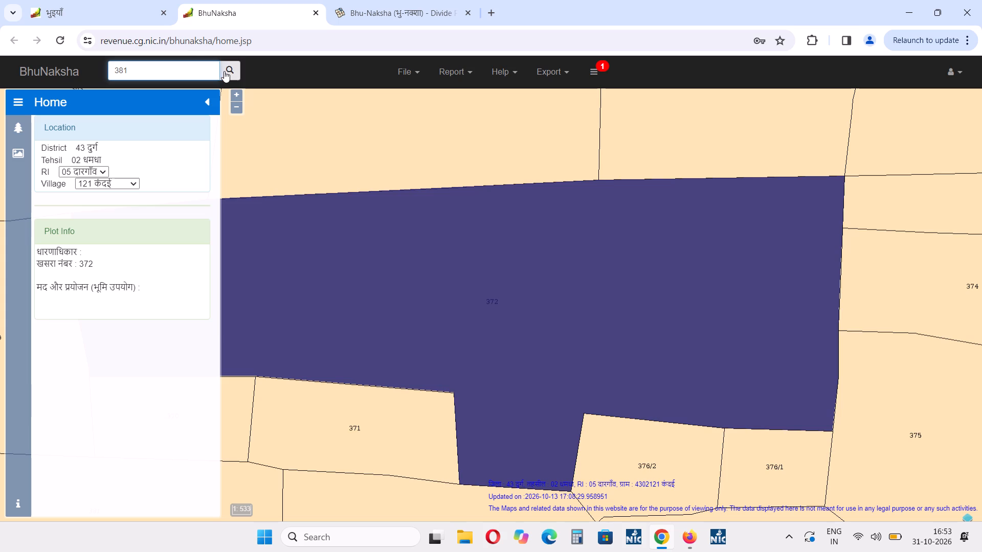
{"action": "left_click", "coordinate": [224, 71]}
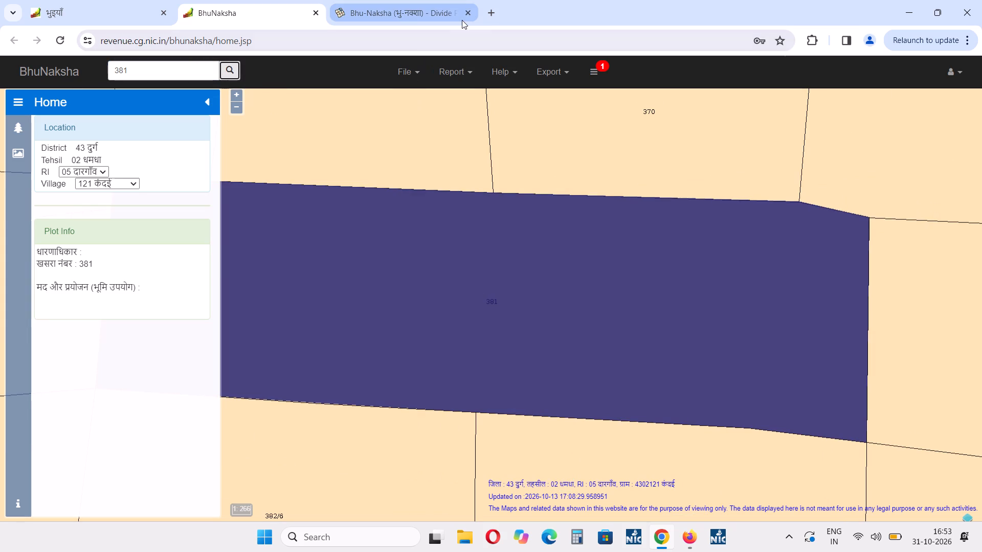
{"action": "left_click", "coordinate": [465, 15]}
{"action": "left_click", "coordinate": [404, 71]}
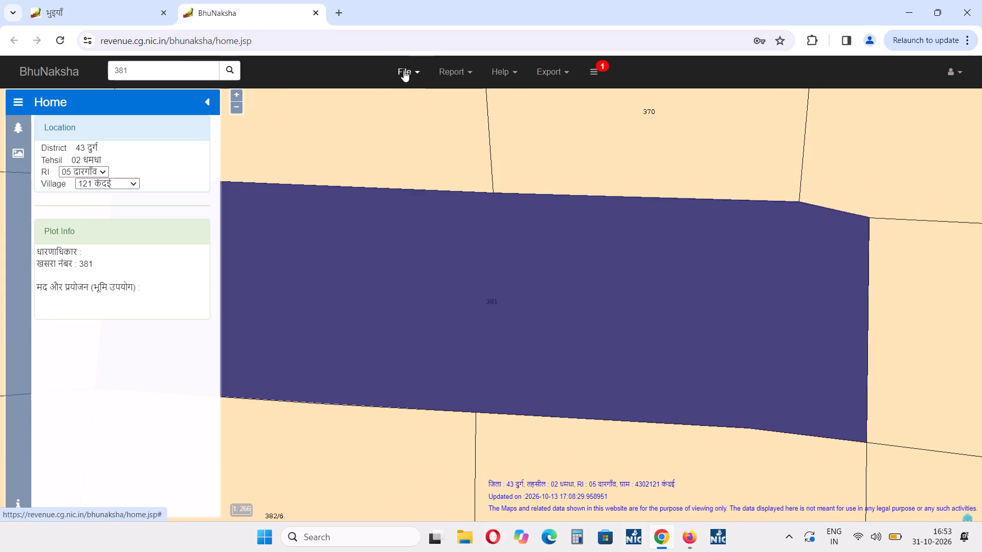
{"action": "left_click", "coordinate": [412, 92]}
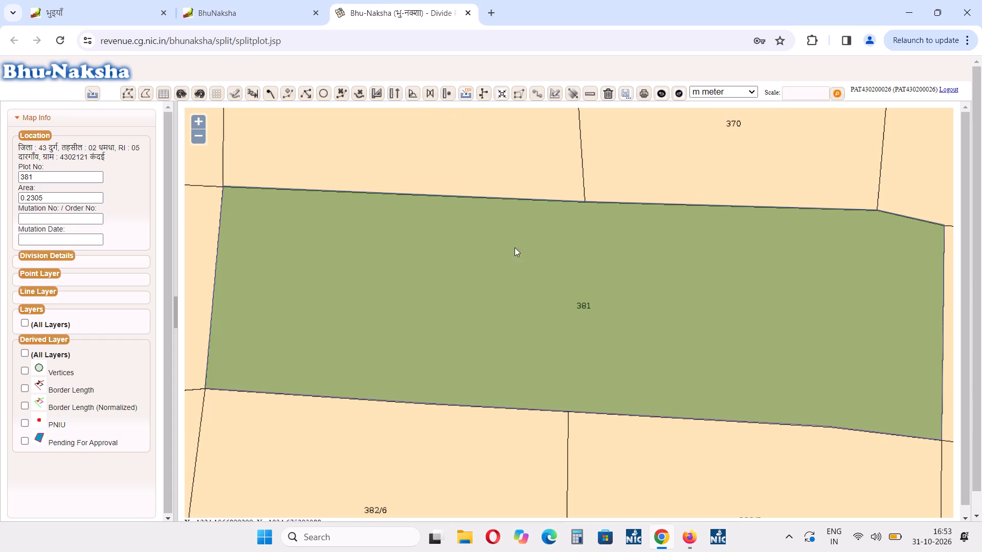
Divide plot 381 with a line about 26.9 m long from the 382/6–382/5 boundary to the 369–370 boundary.
{"action": "left_click", "coordinate": [232, 97]}
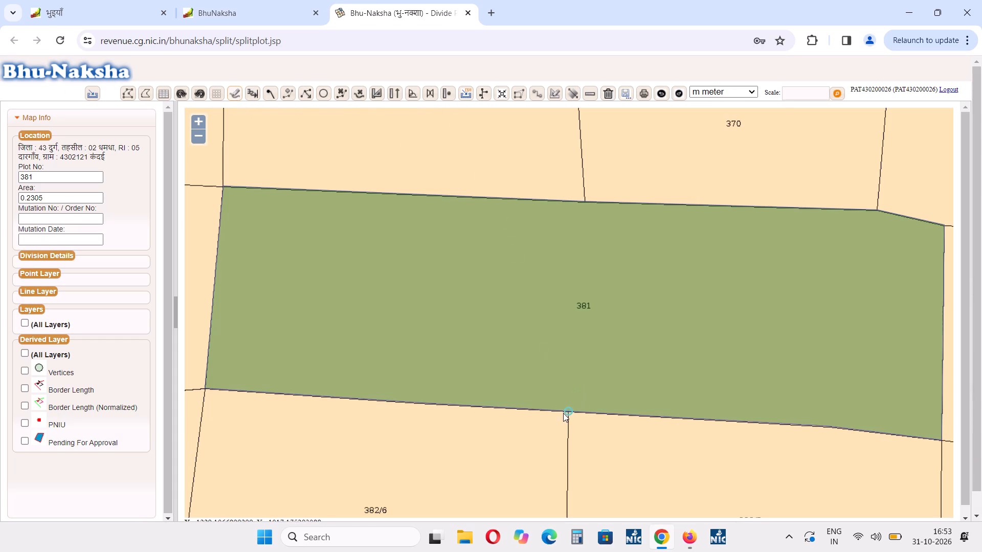
{"action": "left_click", "coordinate": [566, 412]}
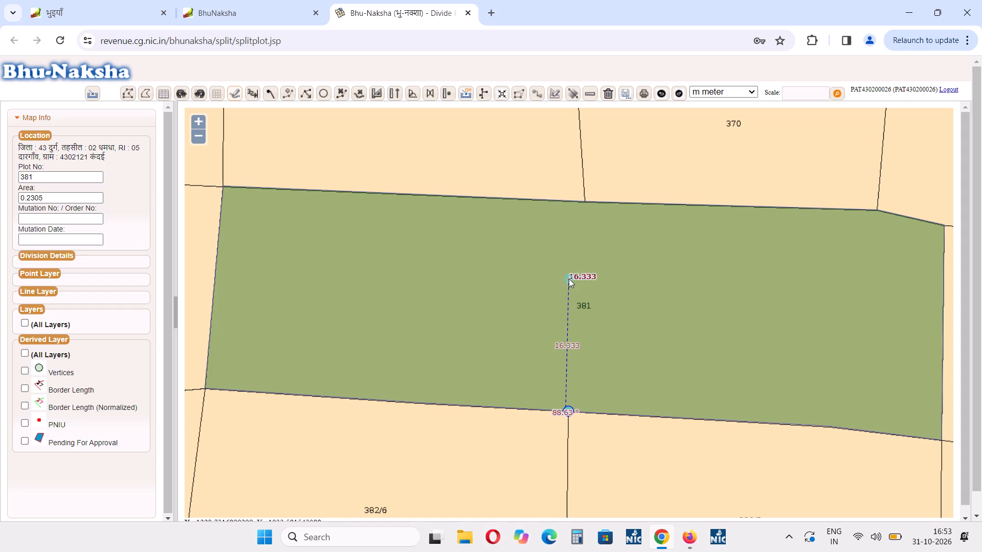
{"action": "left_click", "coordinate": [586, 193]}
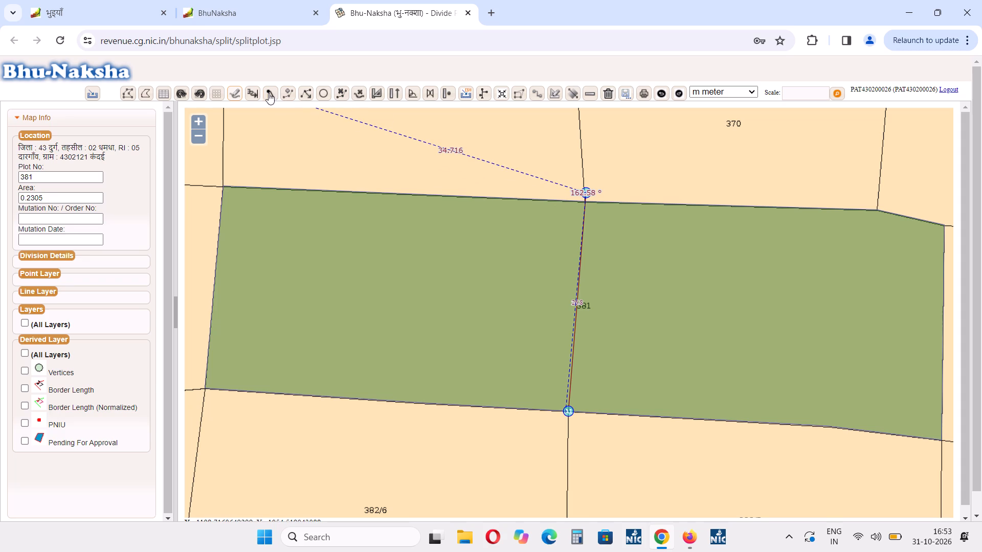
{"action": "left_click", "coordinate": [249, 91]}
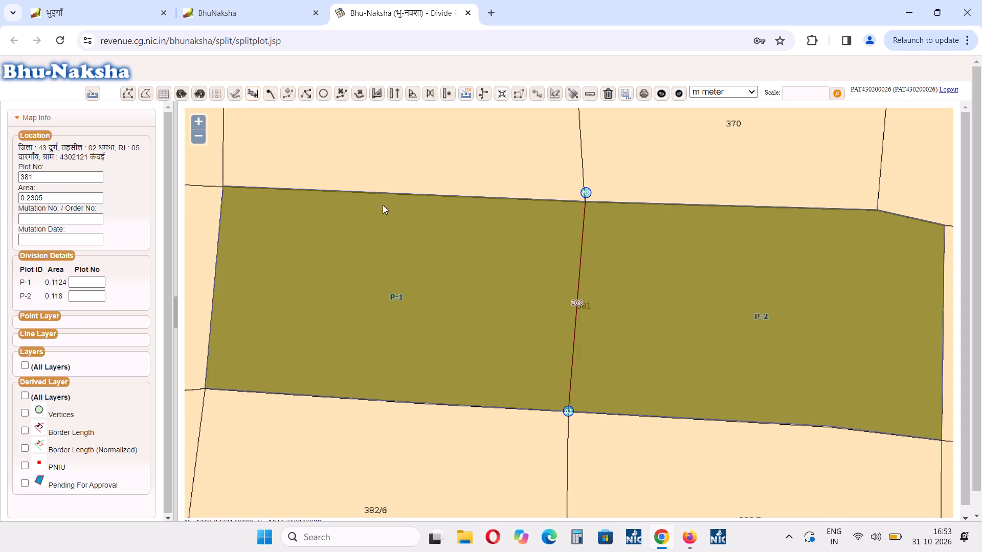
Extend the dividing line's southern endpoint slightly past plot 381's southern edge, making it about 28.3 m long, and check both ends.
{"action": "left_click", "coordinate": [305, 95]}
{"action": "left_click_drag", "start_coordinate": [568, 412], "coordinate": [567, 424]}
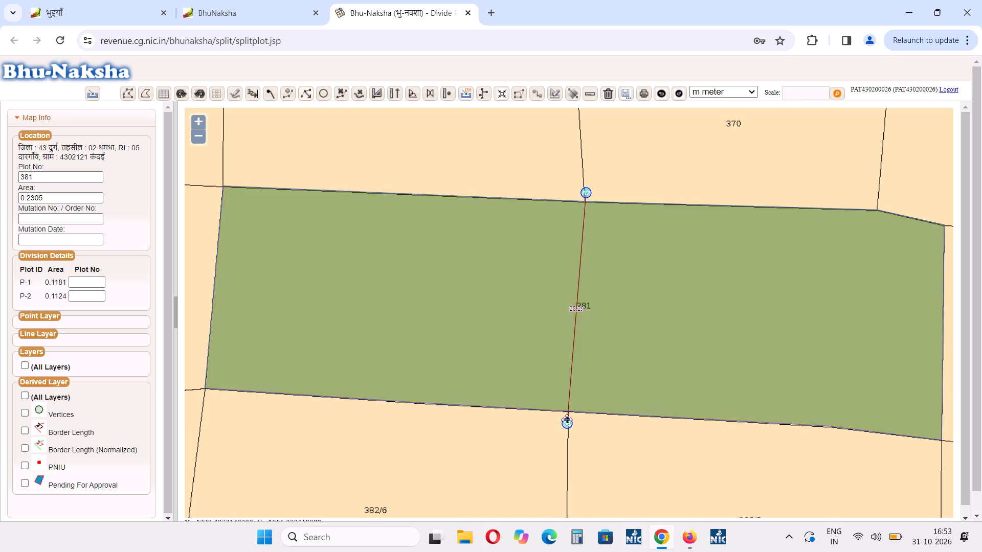
{"action": "scroll", "coordinate": [566, 412], "scroll_direction": "up", "scroll_amount": 2}
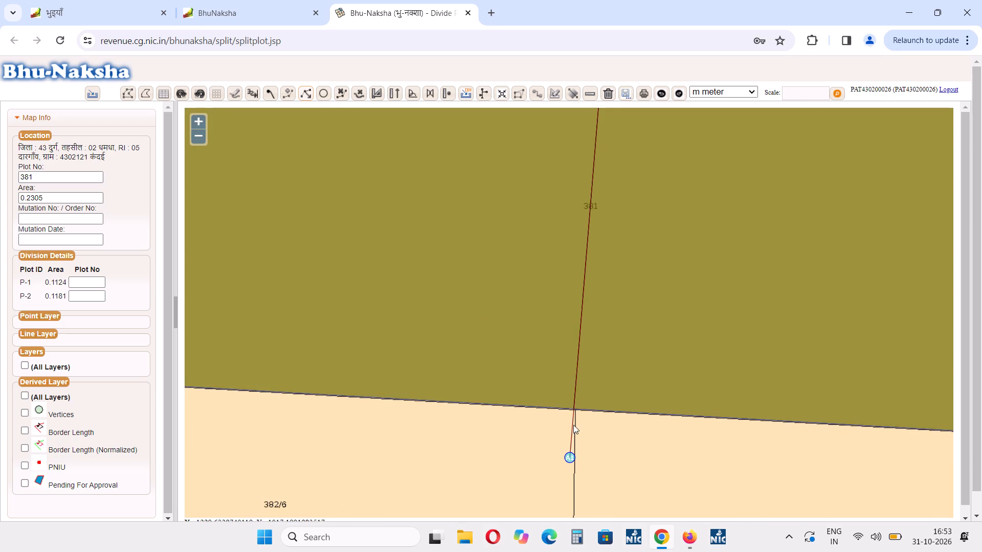
{"action": "left_click", "coordinate": [569, 457]}
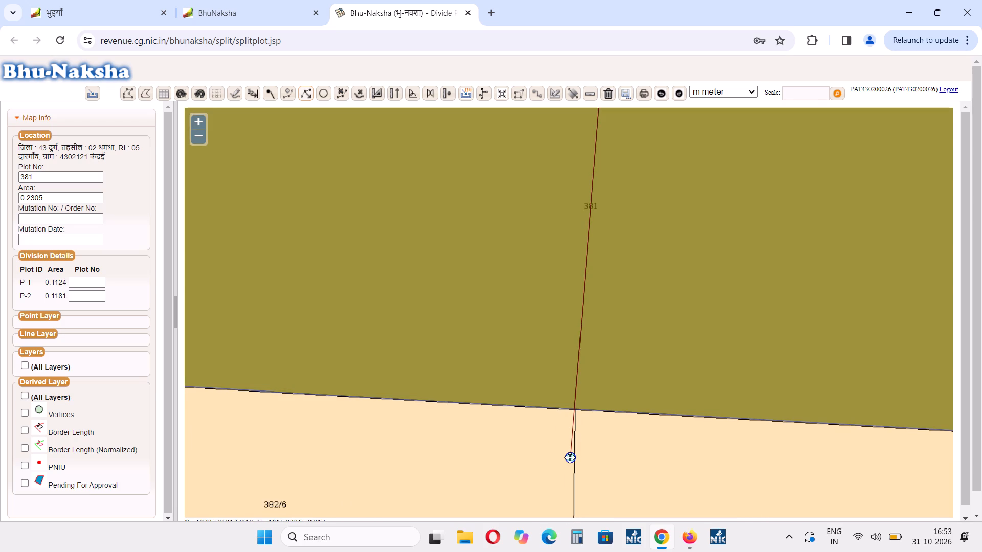
{"action": "scroll", "coordinate": [563, 379], "scroll_direction": "down", "scroll_amount": 1}
{"action": "scroll", "coordinate": [571, 258], "scroll_direction": "down", "scroll_amount": 1}
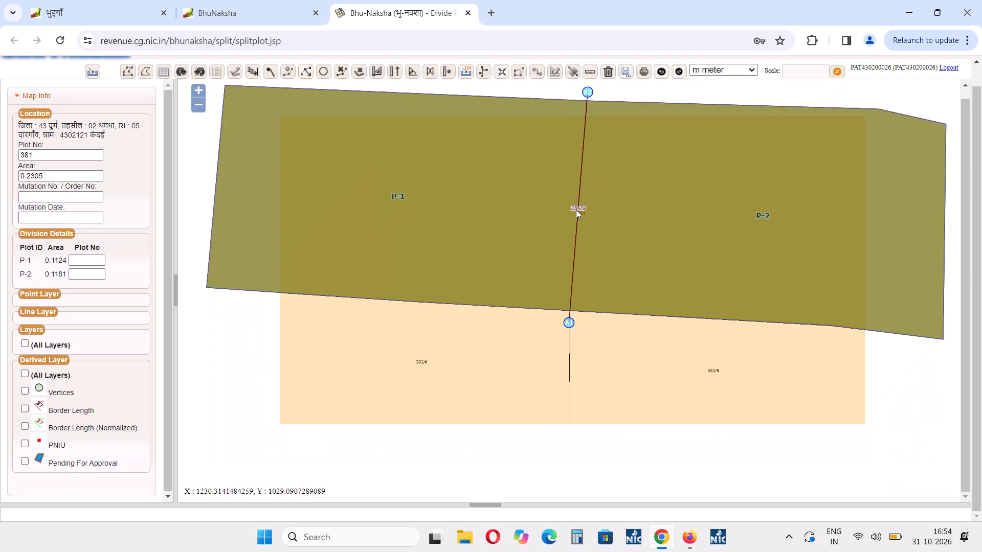
{"action": "scroll", "coordinate": [584, 147], "scroll_direction": "down", "scroll_amount": 1}
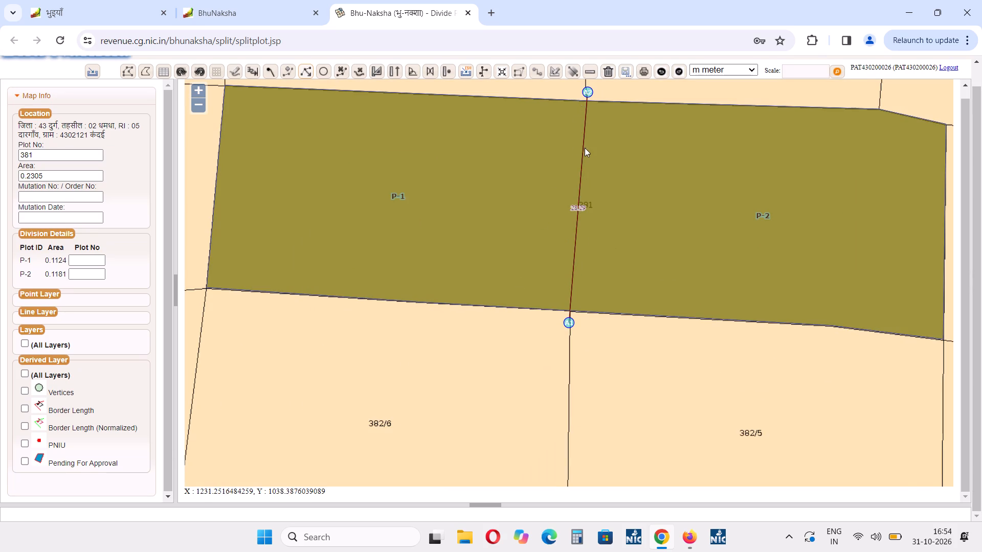
{"action": "scroll", "coordinate": [591, 133], "scroll_direction": "up", "scroll_amount": 2}
{"action": "scroll", "coordinate": [585, 241], "scroll_direction": "up", "scroll_amount": 1}
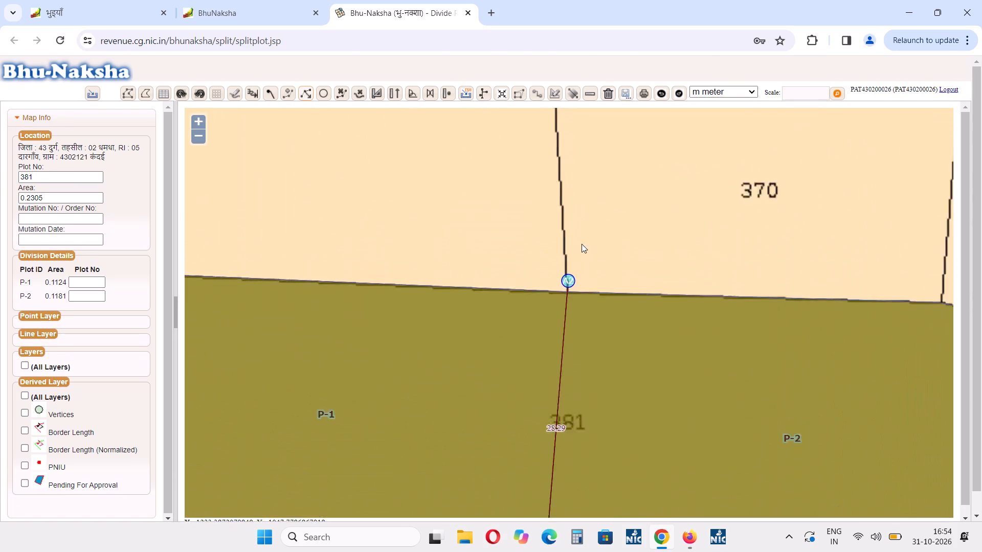
{"action": "scroll", "coordinate": [482, 275], "scroll_direction": "down", "scroll_amount": 2}
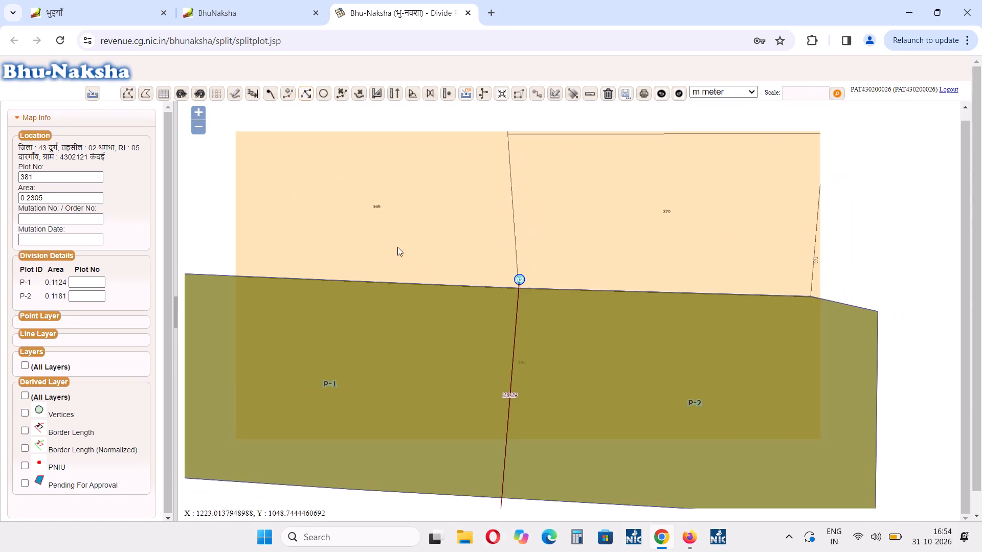
{"action": "scroll", "coordinate": [456, 336], "scroll_direction": "down", "scroll_amount": 1}
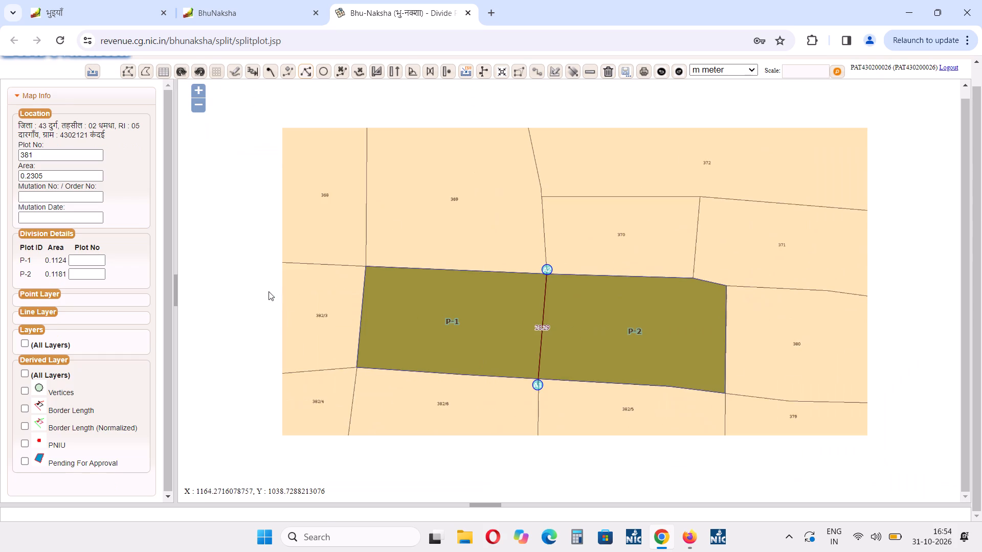
Number the western part P-1 as 381/1 and the eastern part P-2 as 381/2 in the division details.
{"action": "left_click", "coordinate": [97, 260]}
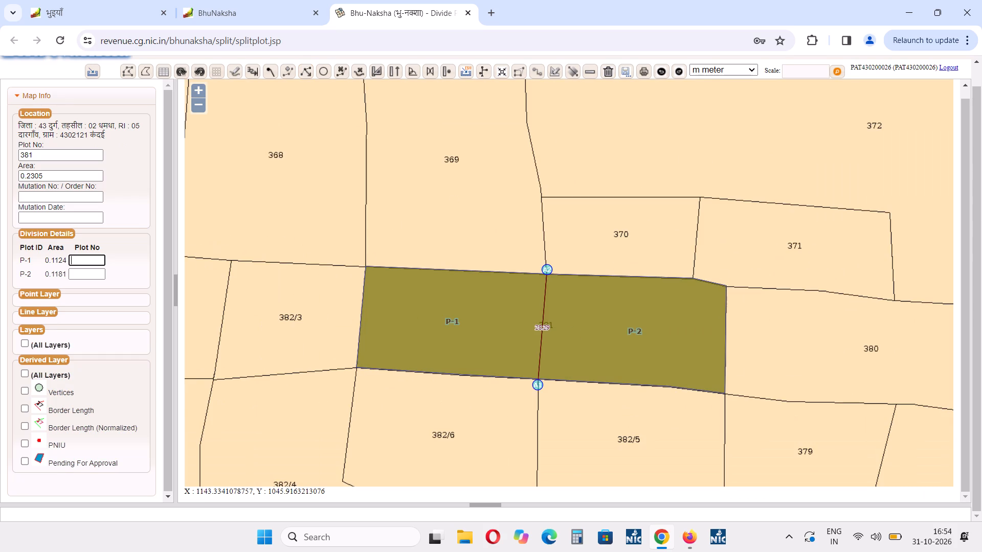
{"action": "type", "text": "381"}
{"action": "type", "text": "/1"}
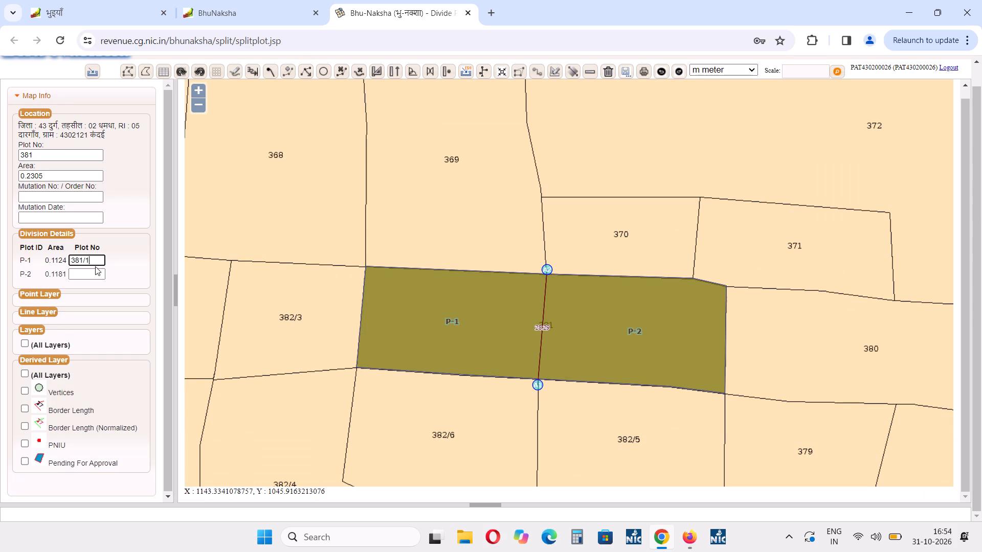
{"action": "left_click", "coordinate": [93, 270]}
{"action": "type", "text": "381/2"}
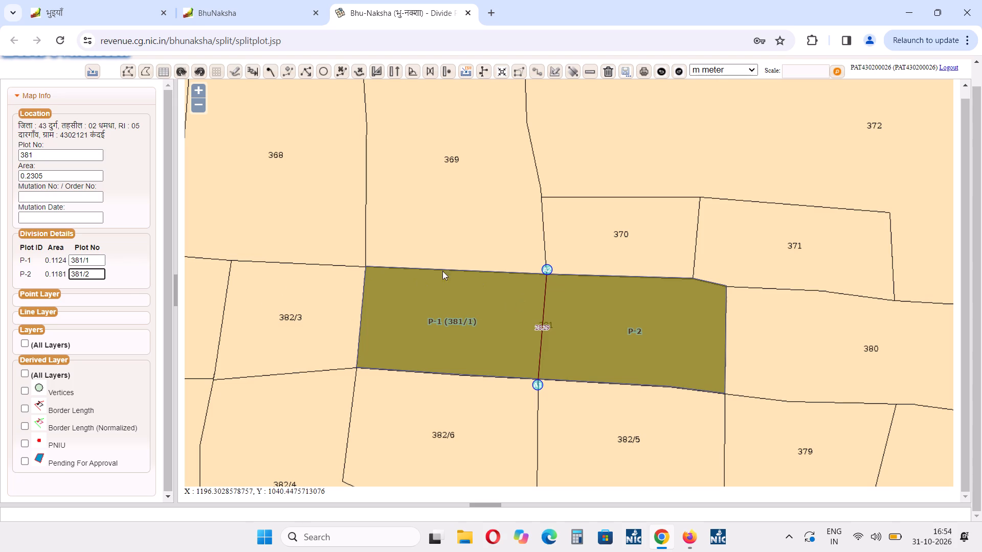
{"action": "left_click", "coordinate": [133, 237]}
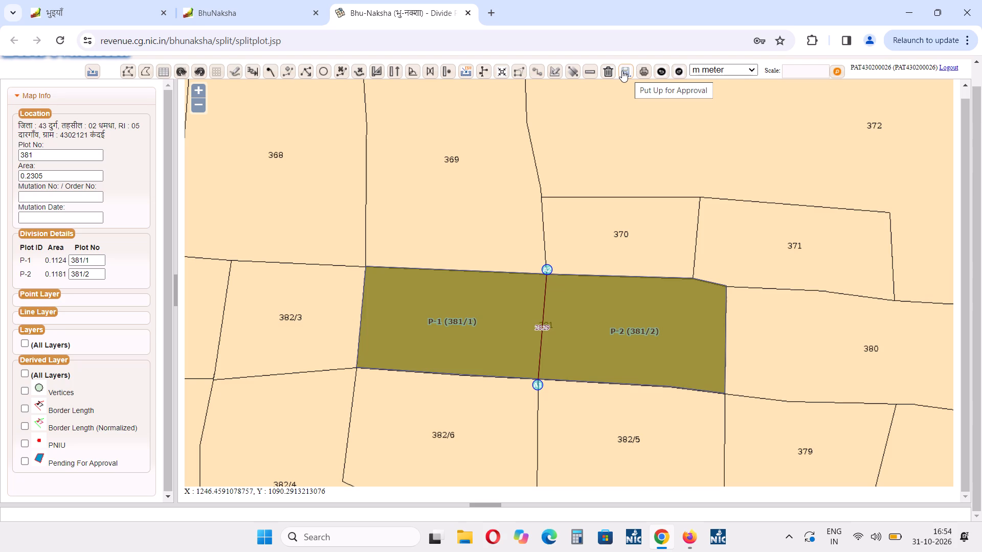
Put the division of plot 381 up for approval with the comment OK.
{"action": "left_click", "coordinate": [622, 71]}
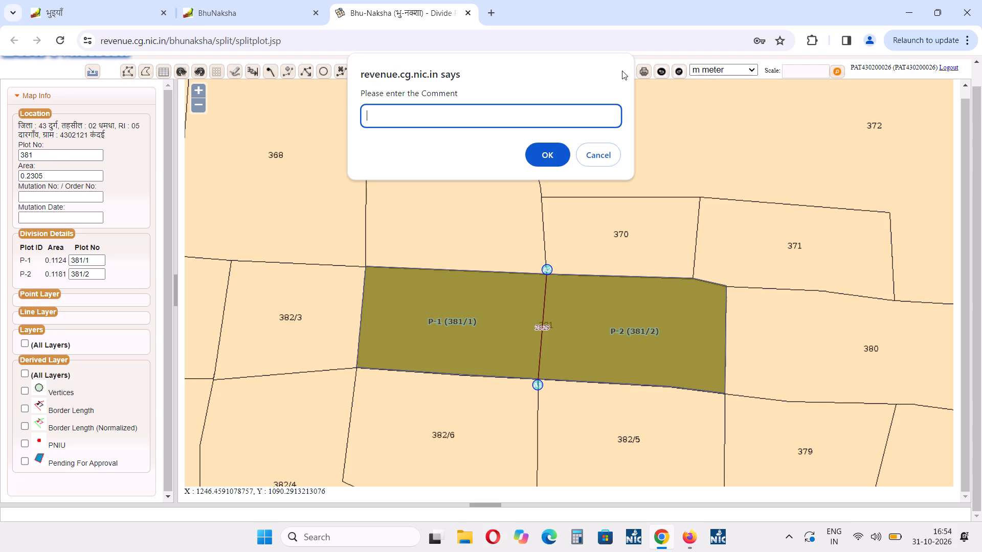
{"action": "type", "text": "OK"}
{"action": "left_click", "coordinate": [551, 153]}
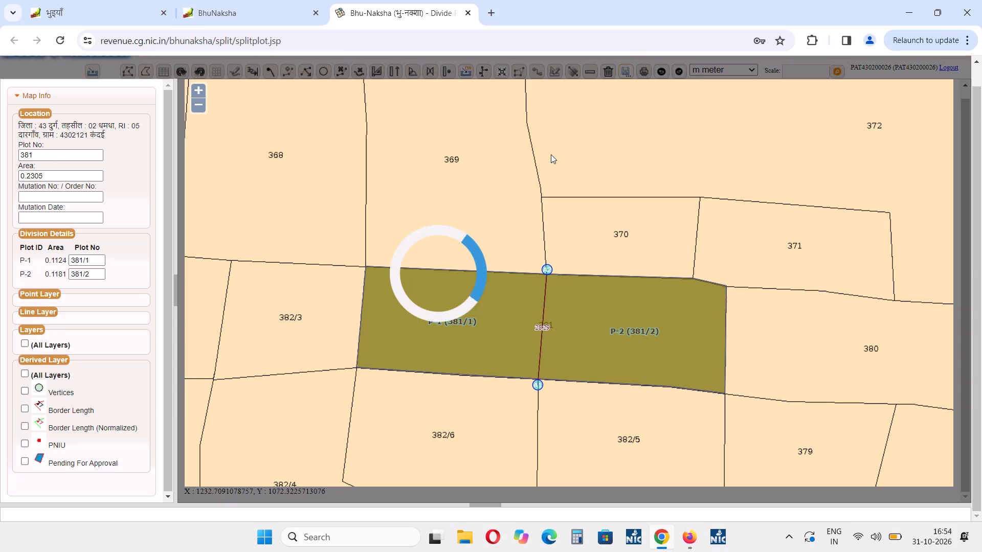
{"action": "left_click", "coordinate": [588, 133]}
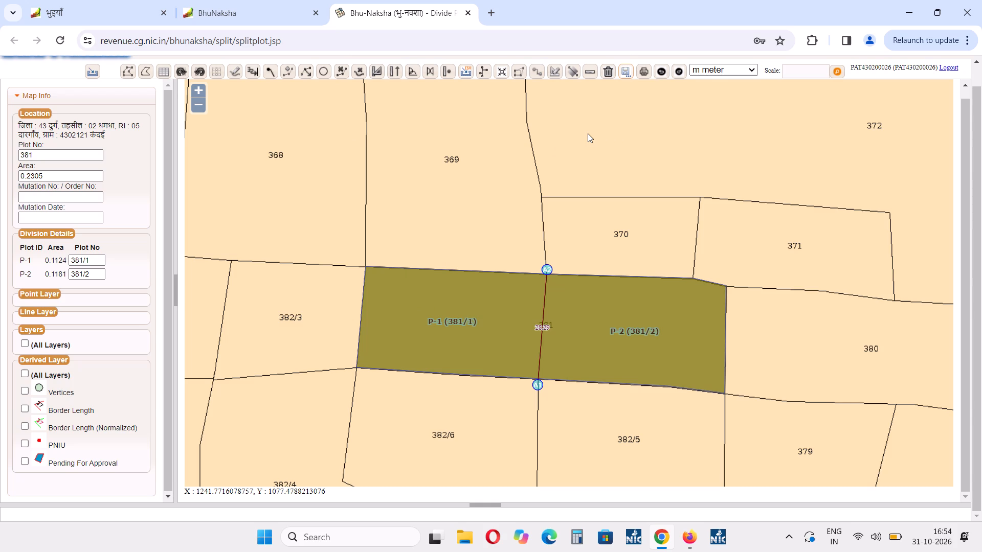
{"action": "left_click", "coordinate": [465, 14]}
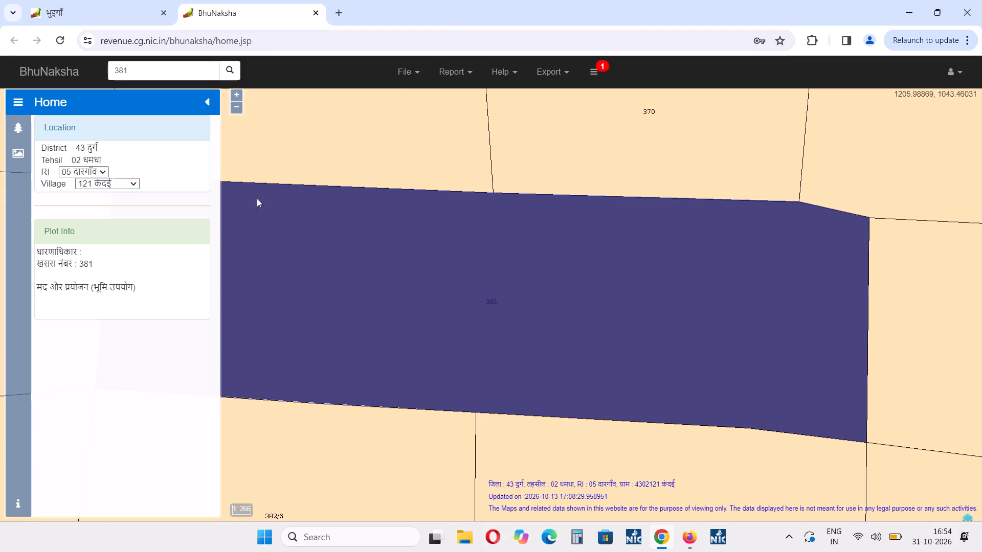
{"action": "left_click", "coordinate": [132, 184]}
{"action": "left_click", "coordinate": [126, 216]}
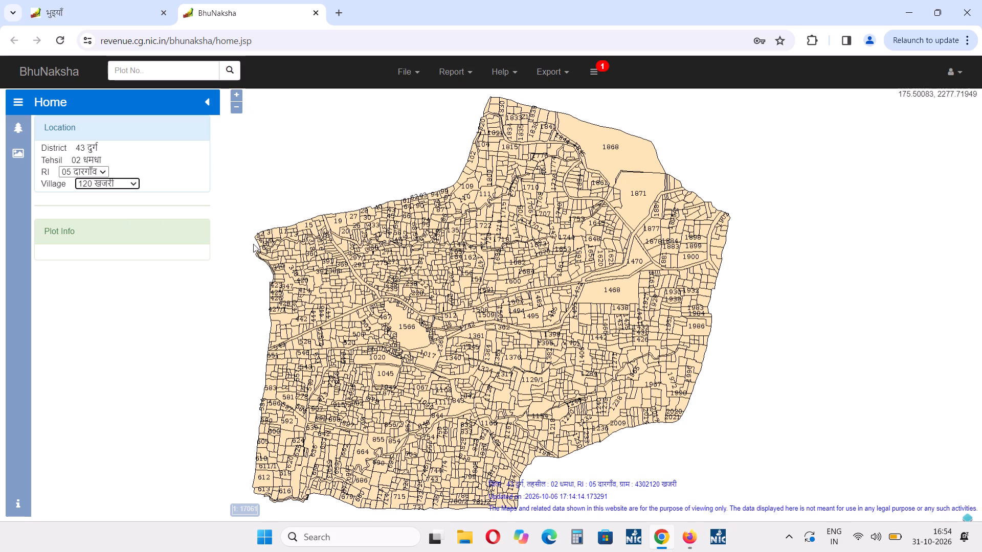
Select plot 297/1 in the western part of the village map and open it for division with Split Plot.
{"action": "left_click", "coordinate": [172, 72]}
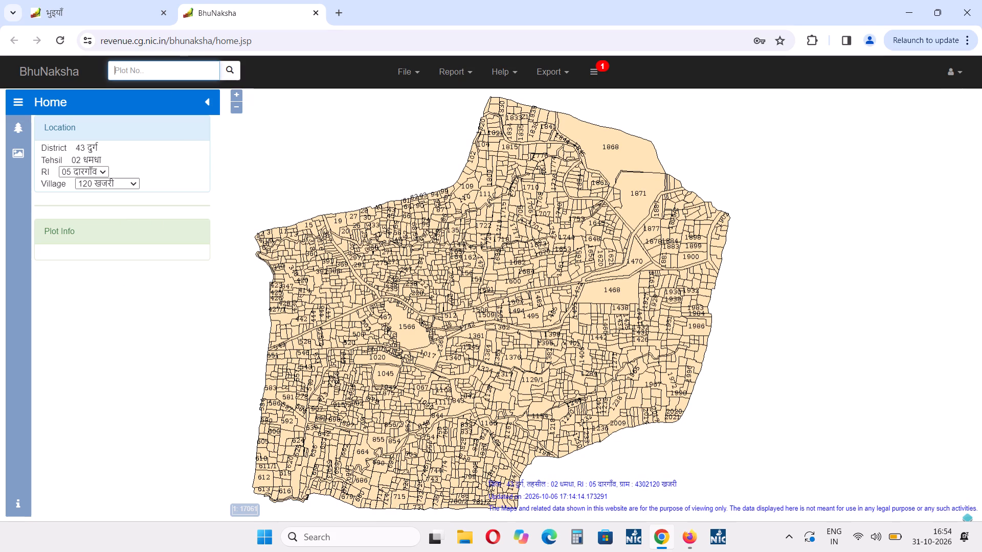
{"action": "scroll", "coordinate": [353, 249], "scroll_direction": "up", "scroll_amount": 1}
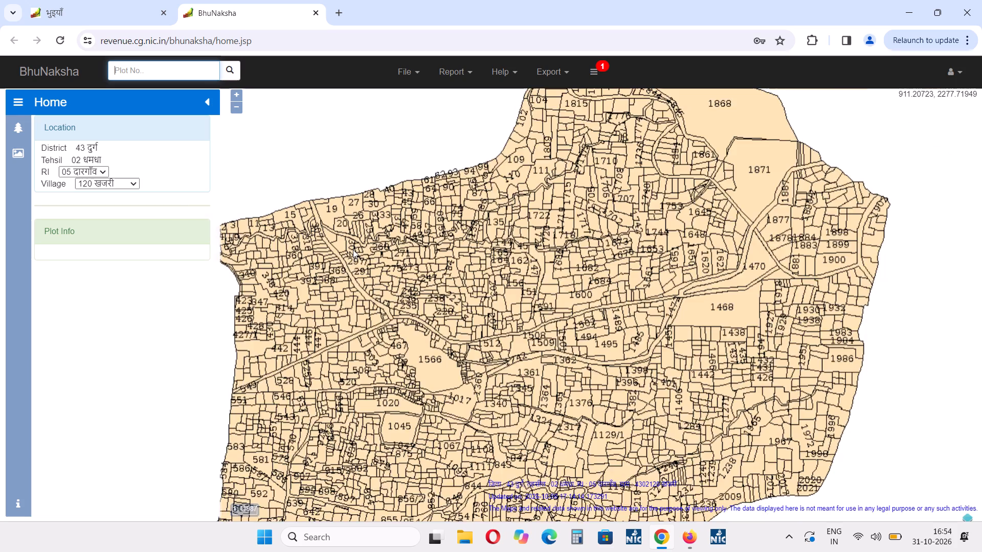
{"action": "scroll", "coordinate": [354, 255], "scroll_direction": "up", "scroll_amount": 1}
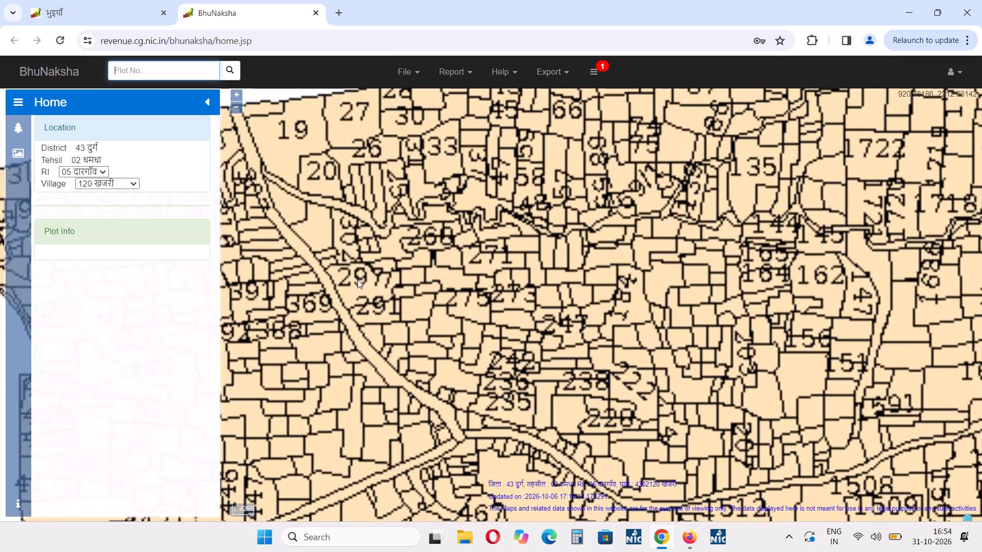
{"action": "left_click", "coordinate": [358, 280]}
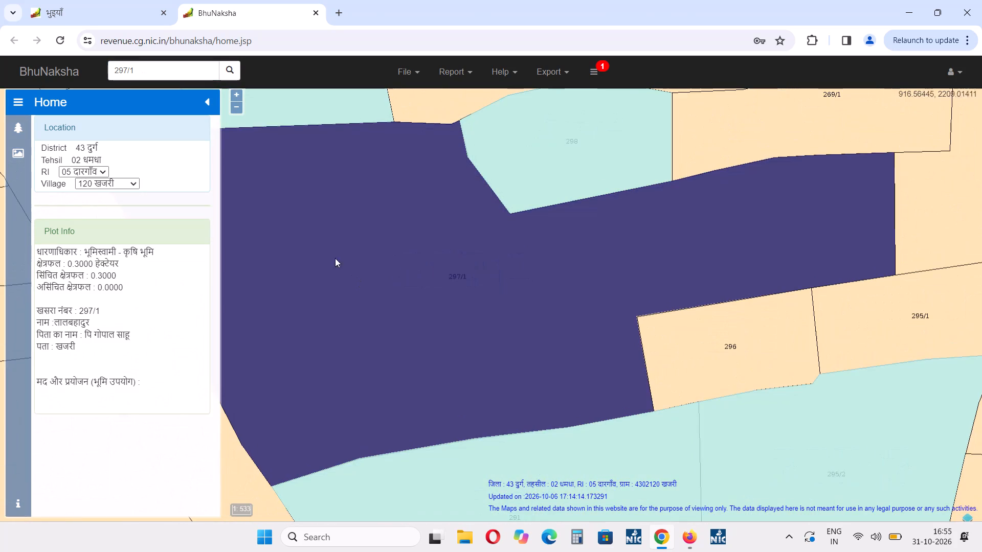
{"action": "left_click", "coordinate": [395, 77]}
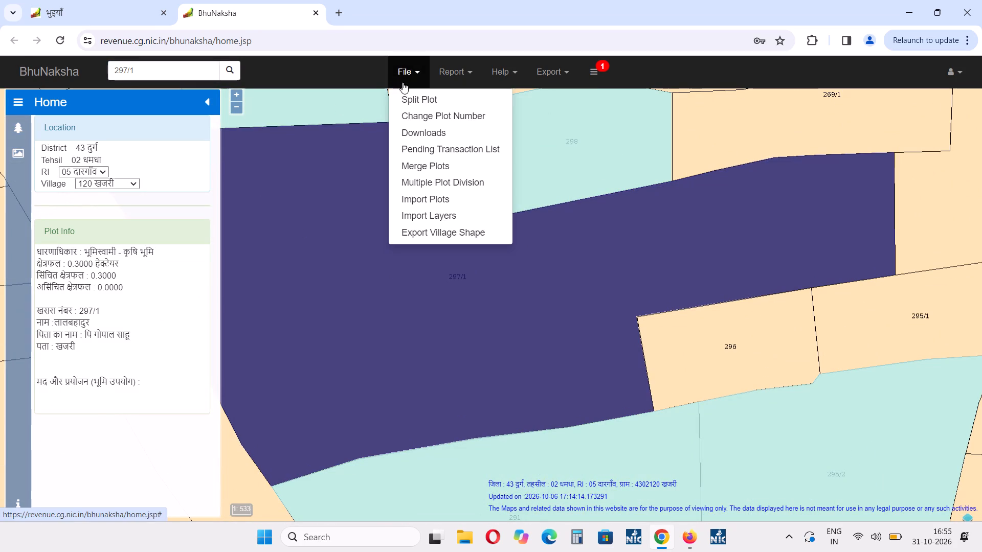
{"action": "left_click", "coordinate": [414, 95]}
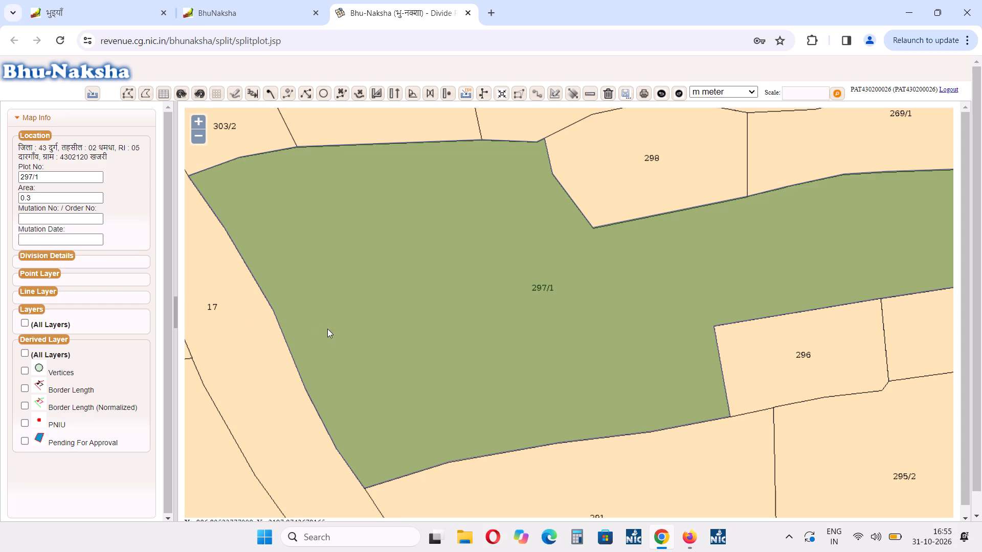
Divide plot 297/1 with a line about 105.6 m long from plot 296's northwest corner to just beyond 297/1's western edge.
{"action": "left_click", "coordinate": [265, 97]}
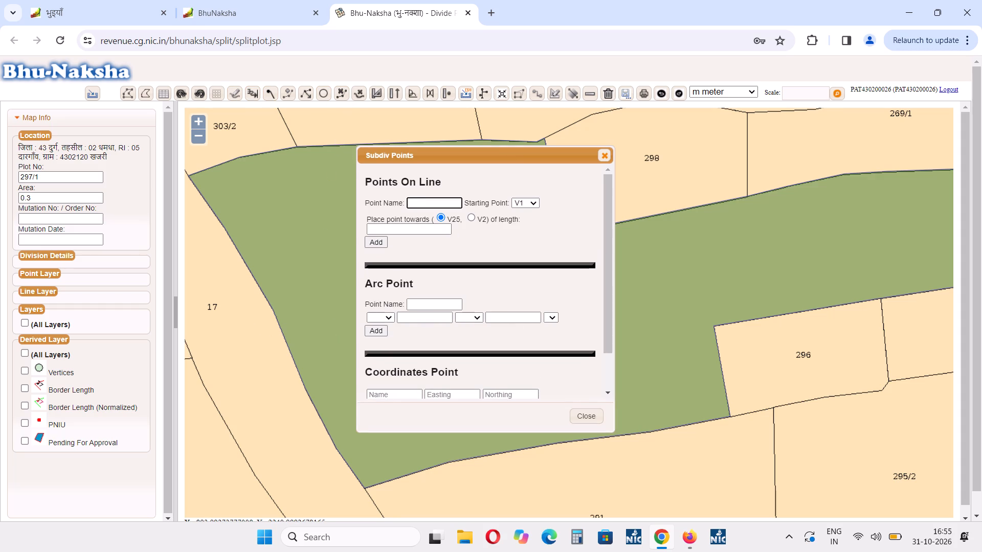
{"action": "left_click", "coordinate": [604, 157]}
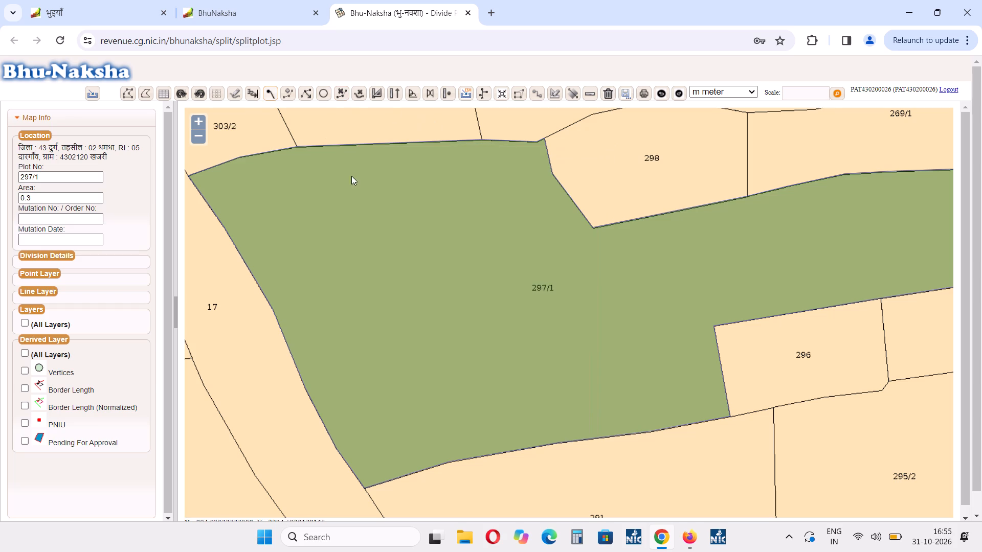
{"action": "left_click", "coordinate": [238, 99]}
{"action": "left_click", "coordinate": [714, 326]}
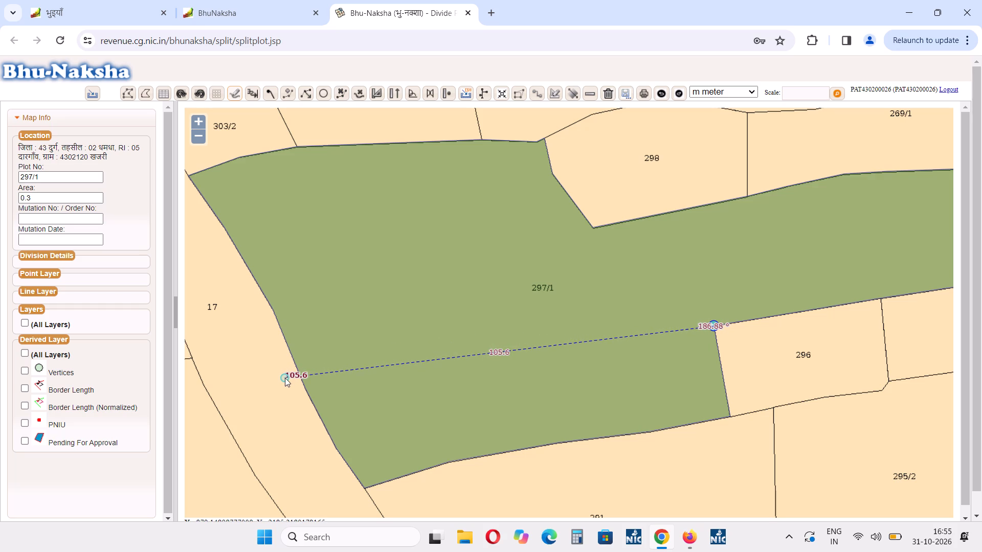
{"action": "left_click", "coordinate": [285, 378]}
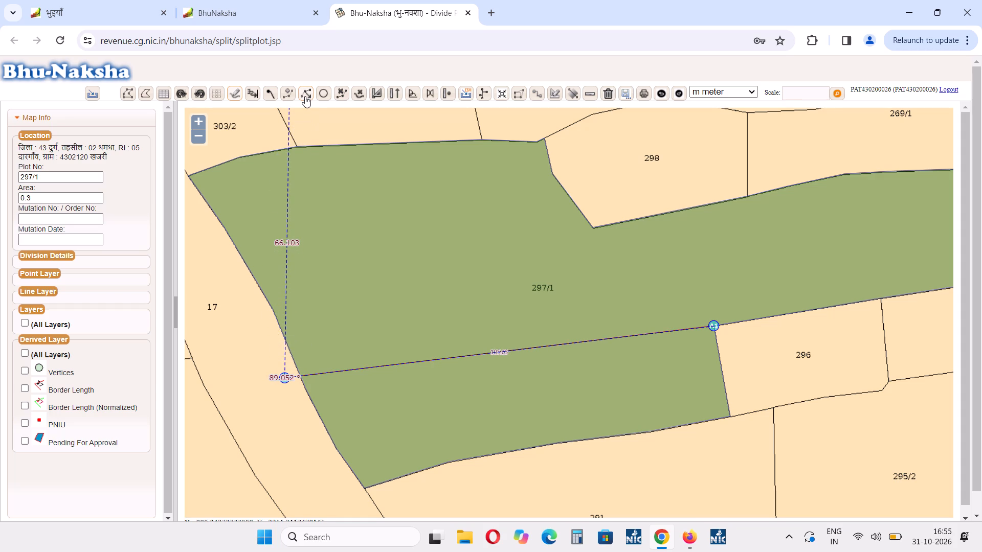
{"action": "left_click", "coordinate": [254, 93]}
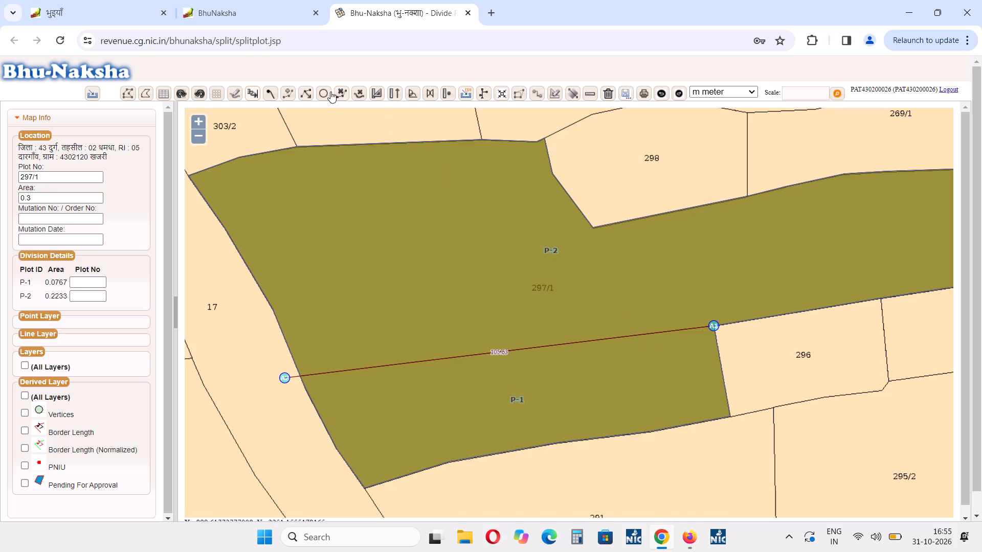
Extend the dividing line's eastern endpoint slightly past plot 296's northwest corner, along its northern boundary, making it about 110 m long.
{"action": "left_click", "coordinate": [310, 88]}
{"action": "left_click_drag", "start_coordinate": [713, 324], "coordinate": [731, 321]}
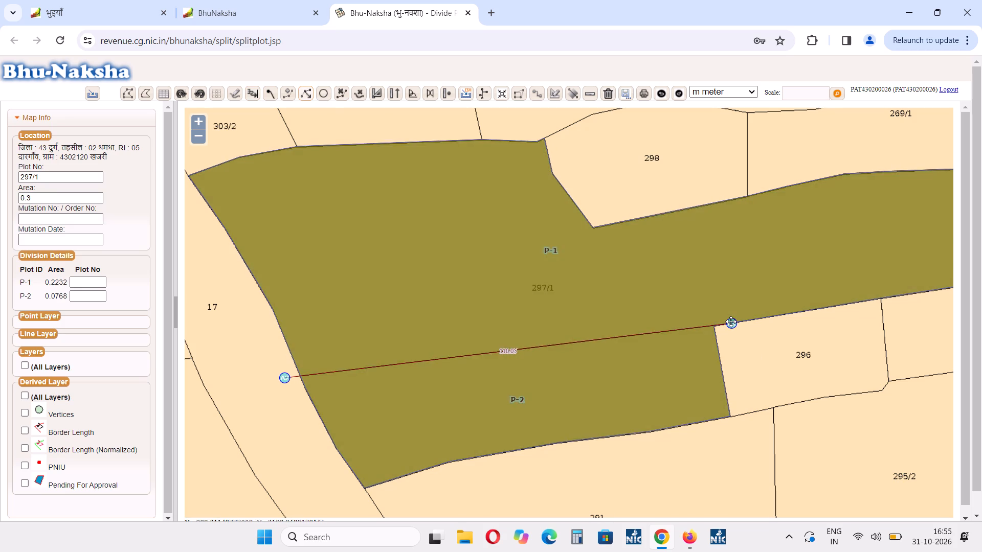
{"action": "left_click_drag", "start_coordinate": [731, 321], "coordinate": [731, 323]}
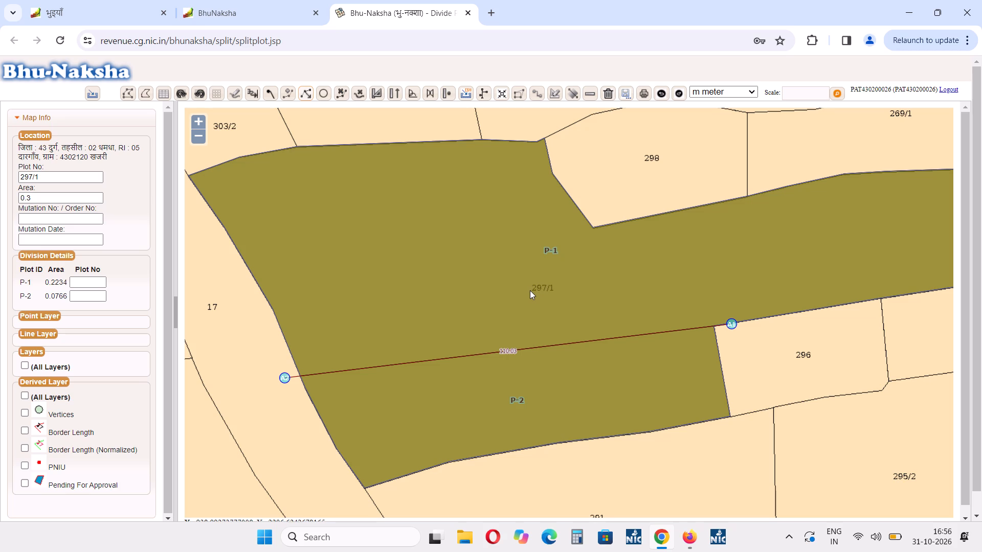
Number the northern part P-1 as 297/1 and the southern part P-2 as 297/2 in the division details.
{"action": "left_click", "coordinate": [92, 279]}
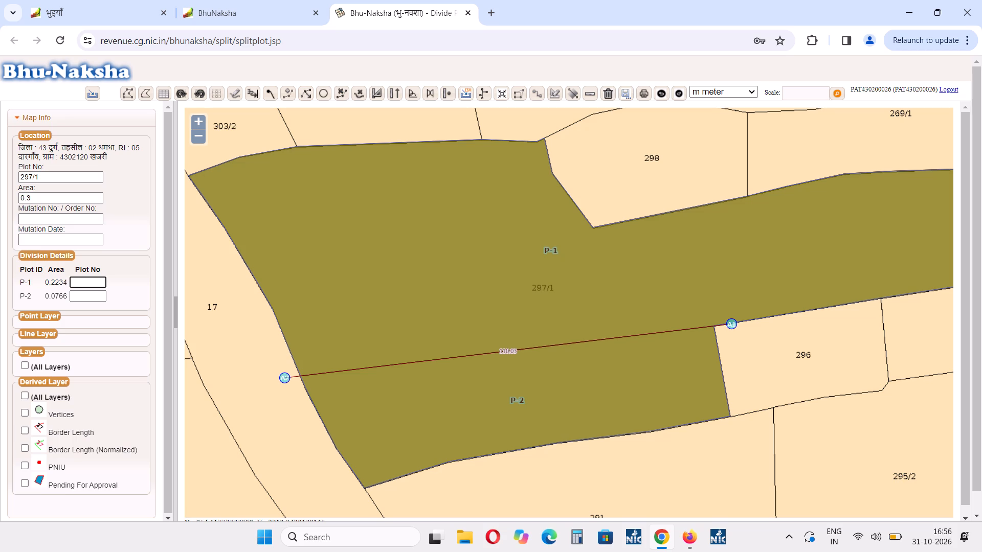
{"action": "type", "text": "297"}
{"action": "key", "text": "slash"}
{"action": "key", "text": "1"}
{"action": "left_click", "coordinate": [96, 292]}
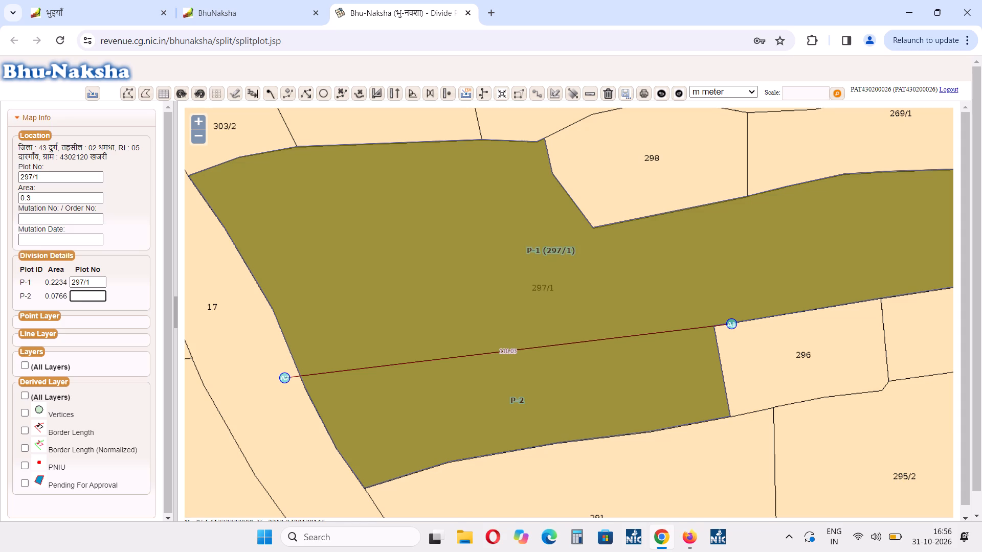
{"action": "type", "text": "29"}
{"action": "type", "text": "7/"}
{"action": "key", "text": "2"}
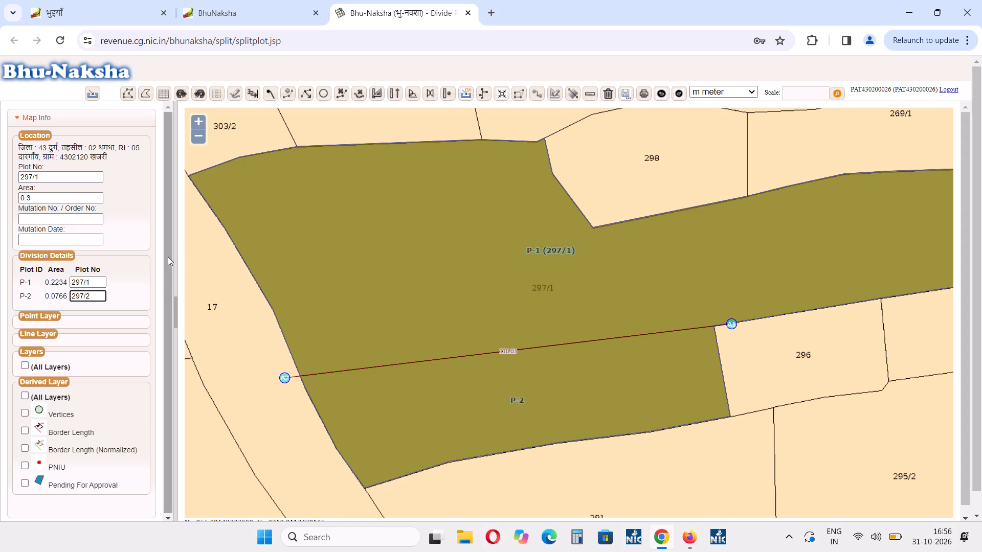
{"action": "left_click", "coordinate": [138, 270]}
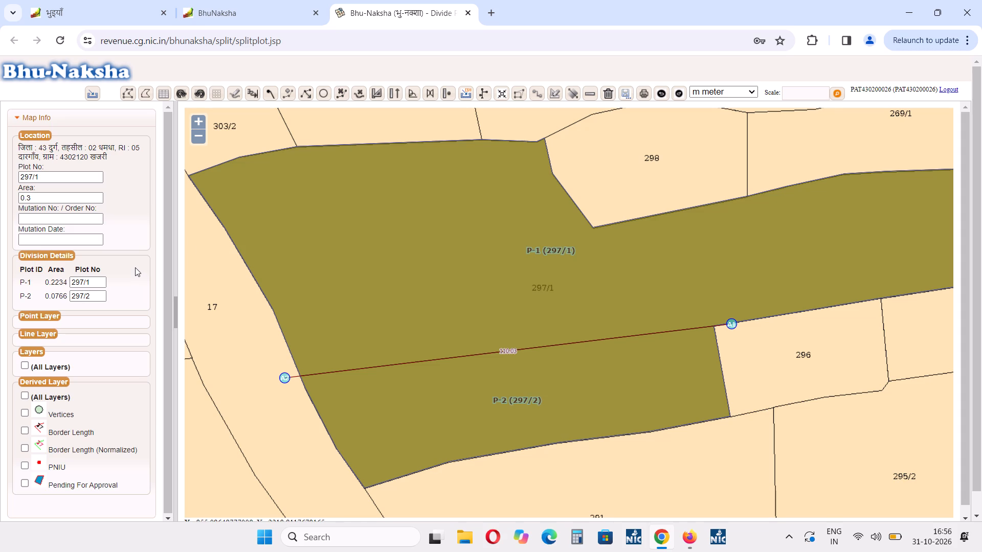
Put the division of plot 297/1 up for approval with the comment OK.
{"action": "scroll", "coordinate": [245, 263], "scroll_direction": "down", "scroll_amount": 1}
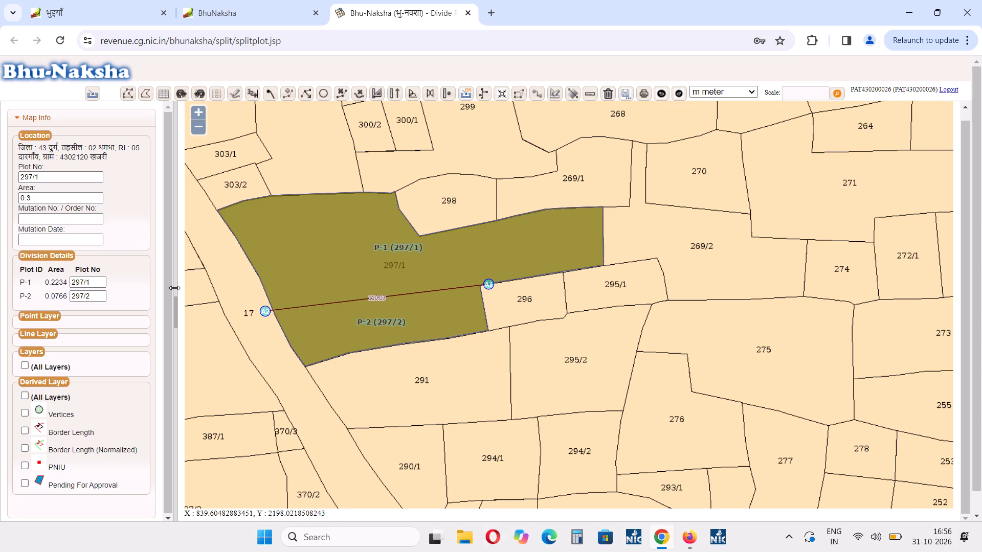
{"action": "left_click", "coordinate": [626, 98]}
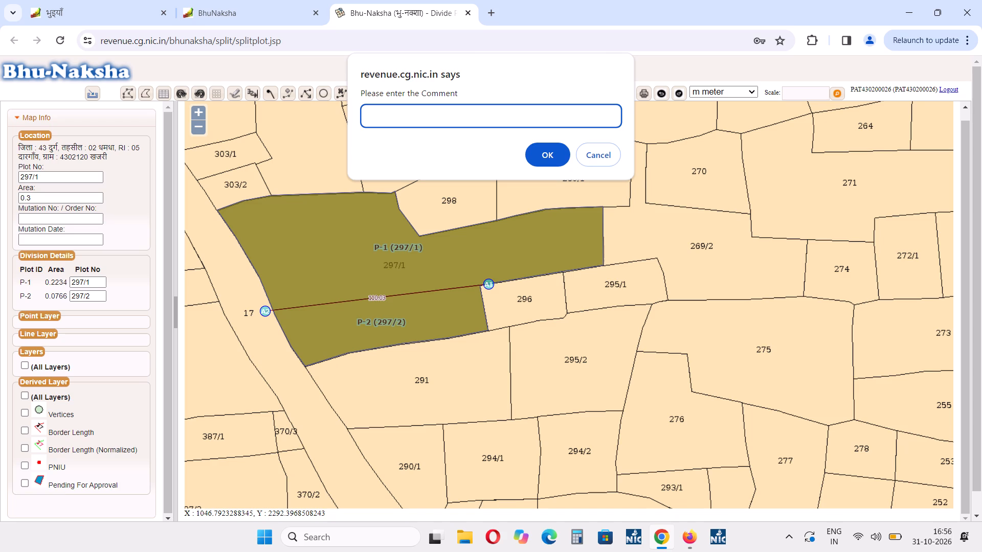
{"action": "type", "text": "OK"}
{"action": "left_click", "coordinate": [547, 147]}
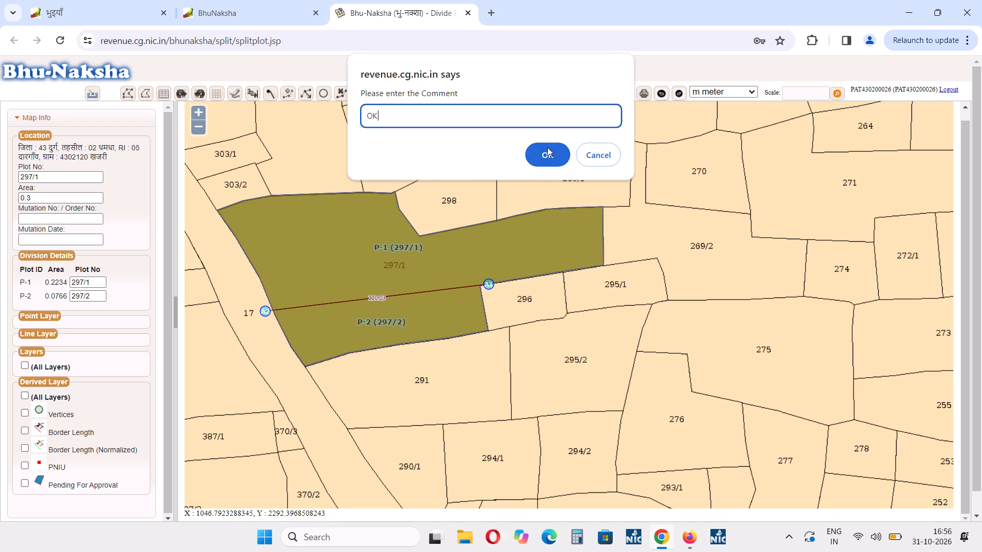
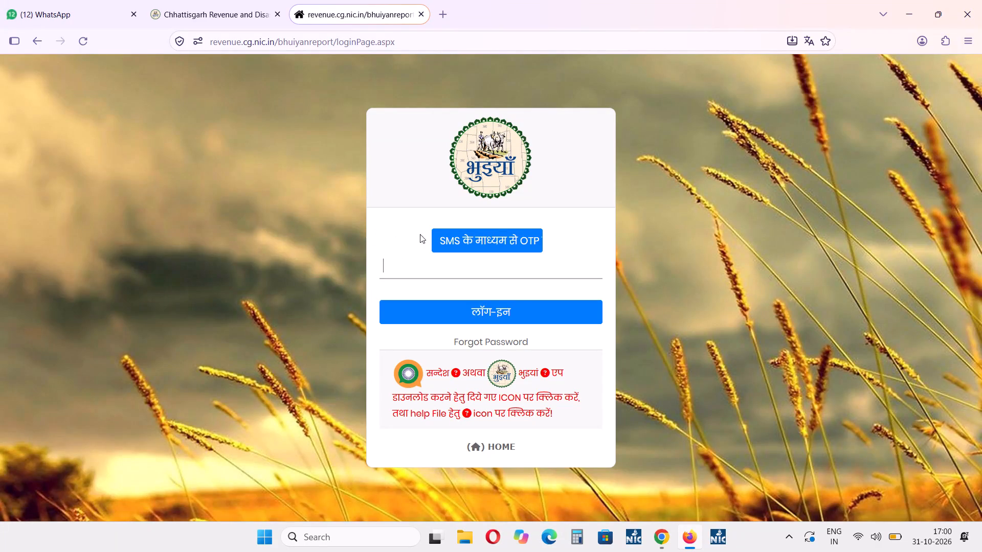
Request the one-time login password by SMS on the भुइयाँ login page.
{"action": "left_click", "coordinate": [439, 236]}
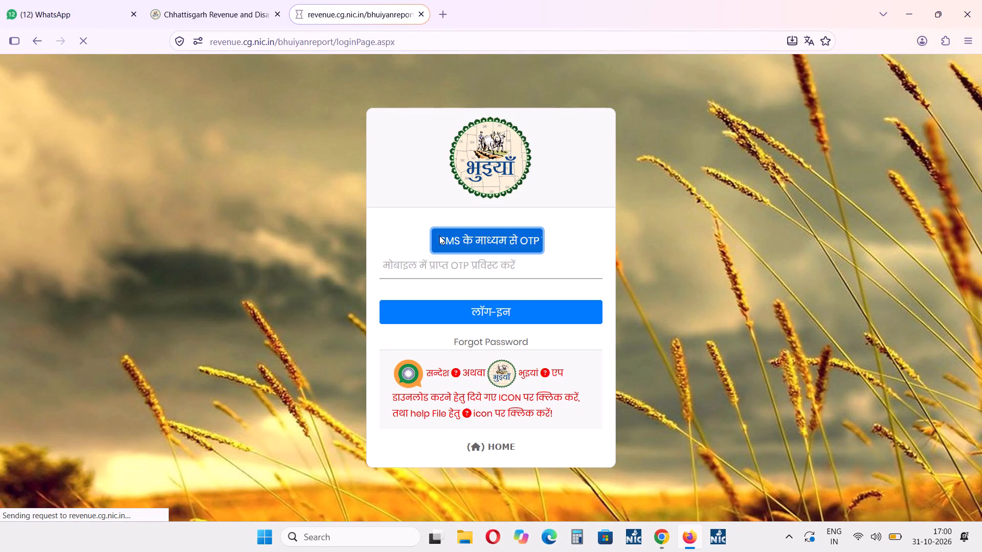